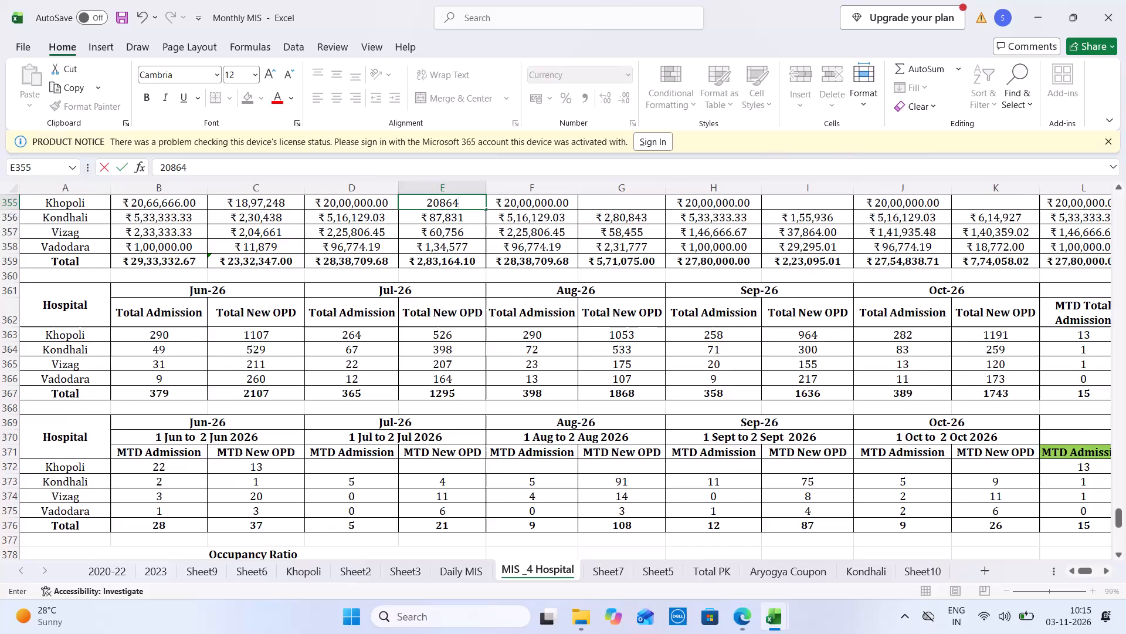
Complete Khopoli's July collection in cell E355 of the MIS _4 Hospital sheet as 2086412.
{"action": "type", "text": "12"}
{"action": "key", "text": "ctrl+Tab"}
Sum New OPD for 1 and 2 July in the Daily MIS workbook and enter 13 as Khopoli's July MTD New OPD in Monthly MIS.
{"action": "left_click", "coordinate": [391, 284]}
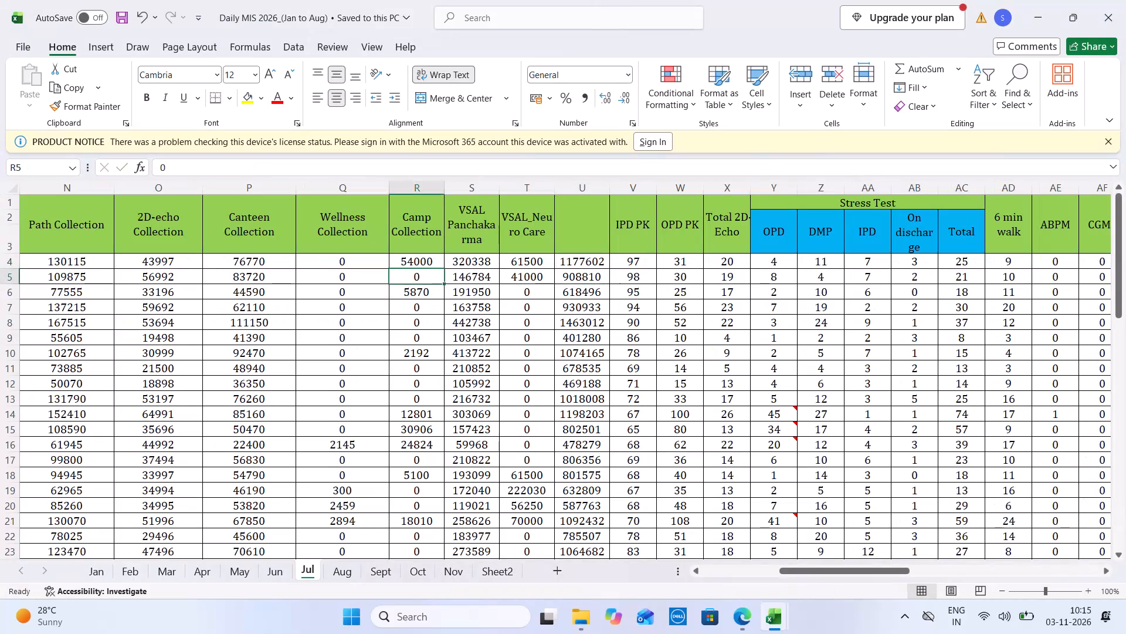
{"action": "key", "text": "Left"}
{"action": "key", "text": "Left"}
{"action": "key", "text": "Left"}
{"action": "key", "text": "Left"}
{"action": "key", "text": "Left"}
{"action": "key", "text": "Left"}
{"action": "key", "text": "Left"}
{"action": "key", "text": "Left"}
{"action": "key", "text": "Left"}
{"action": "key", "text": "Left"}
{"action": "key", "text": "Left"}
{"action": "key", "text": "Left"}
{"action": "key", "text": "Left"}
{"action": "key", "text": "Left"}
{"action": "key", "text": "Left"}
{"action": "key", "text": "Left"}
{"action": "key", "text": "Left"}
{"action": "key", "text": "Left"}
{"action": "key", "text": "Left"}
{"action": "key", "text": "Left"}
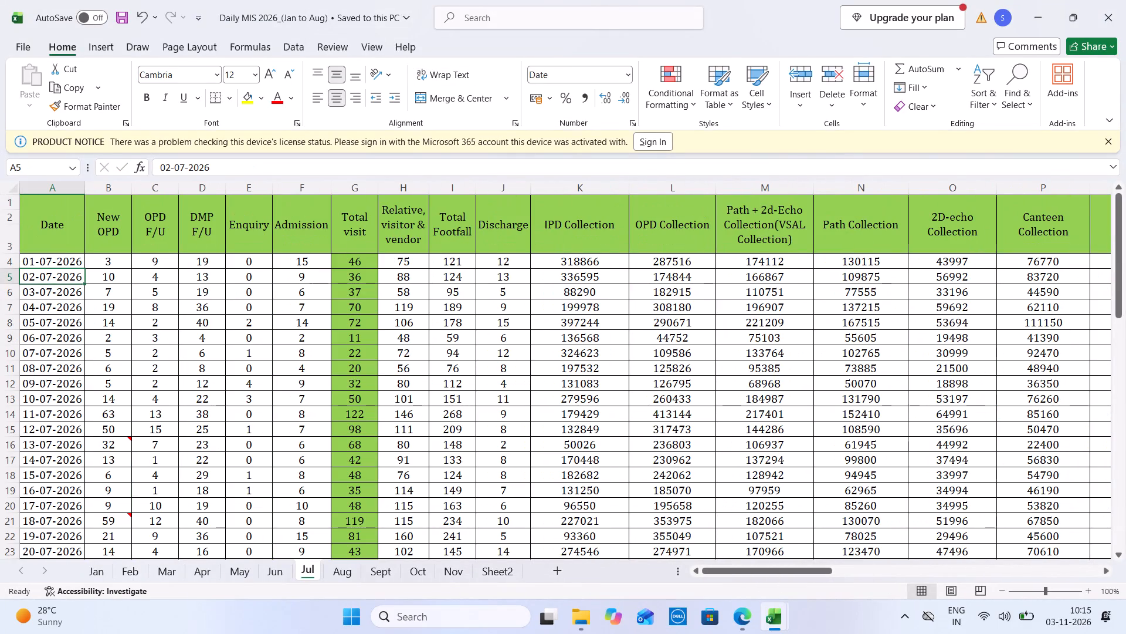
{"action": "key", "text": "ctrl+Tab"}
{"action": "left_click", "coordinate": [438, 453]}
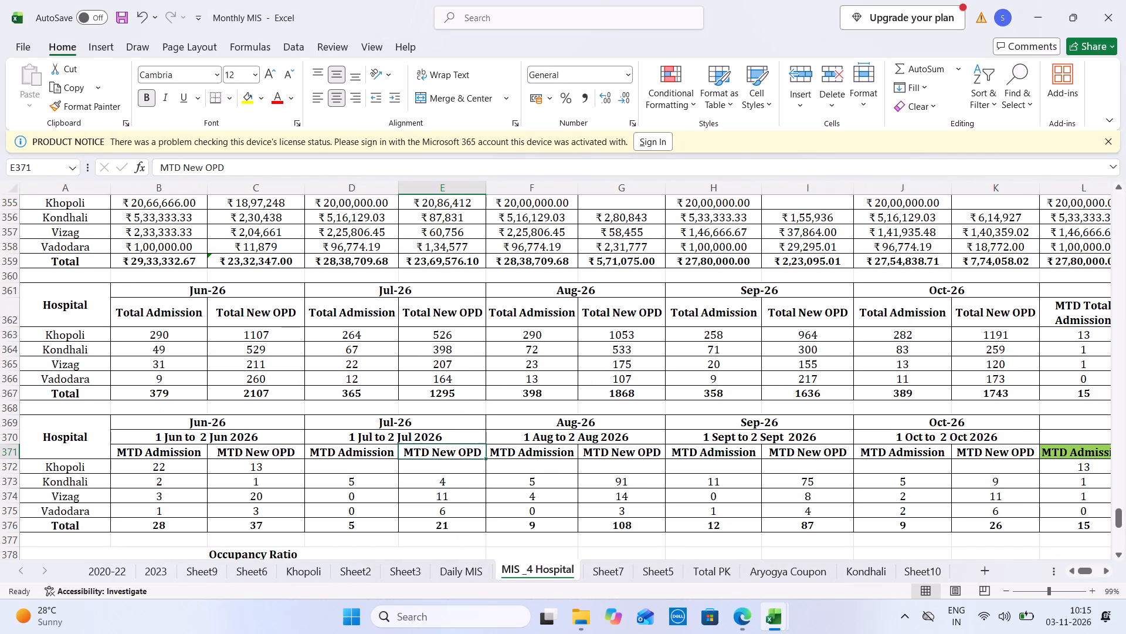
{"action": "key", "text": "Down"}
{"action": "type", "text": "13"}
{"action": "key", "text": "ctrl+Tab"}
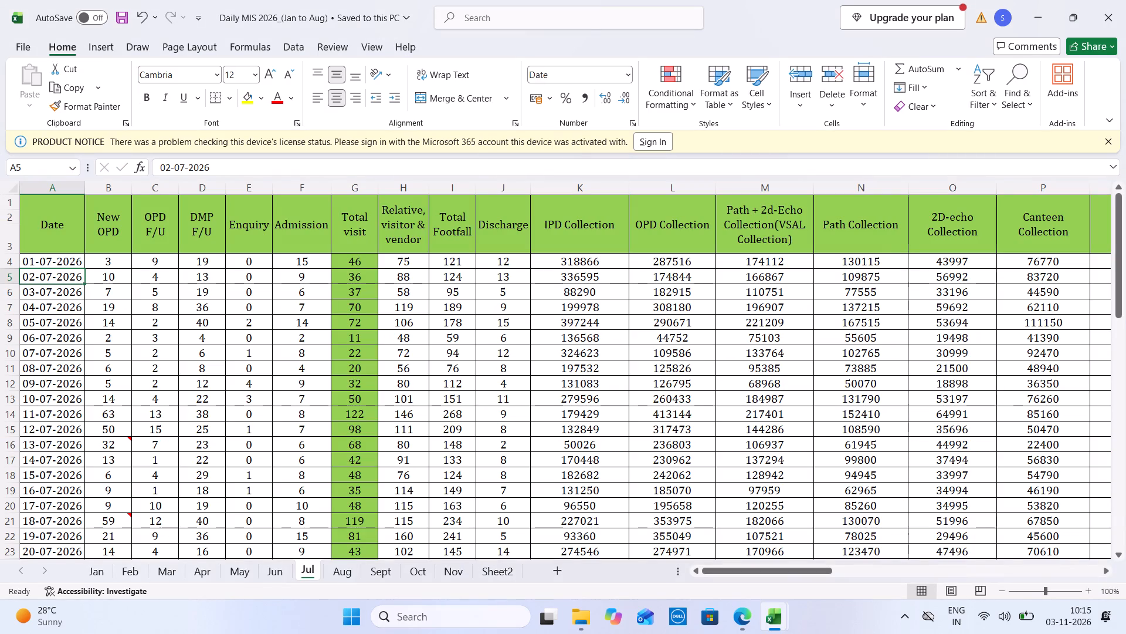
Sum the admissions for 1 and 2 July in Daily MIS and enter 24 as Khopoli's July MTD Admission in Monthly MIS.
{"action": "left_click_drag", "start_coordinate": [317, 295], "coordinate": [317, 285]}
{"action": "left_click_drag", "start_coordinate": [321, 279], "coordinate": [323, 267]}
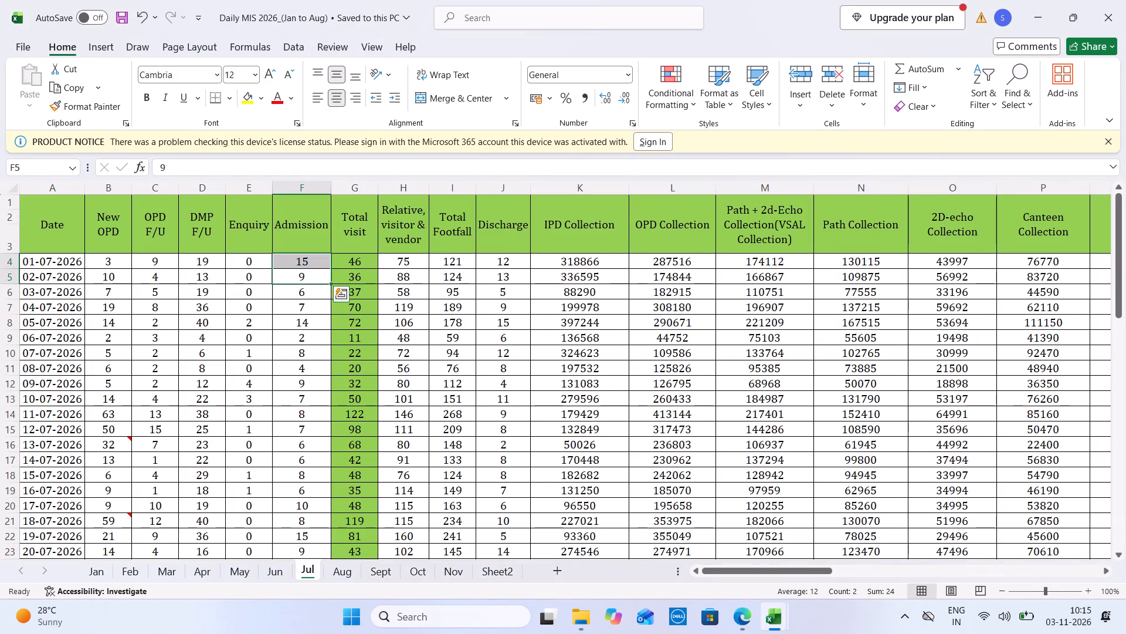
{"action": "key", "text": "ctrl+Tab"}
{"action": "left_click", "coordinate": [361, 468]}
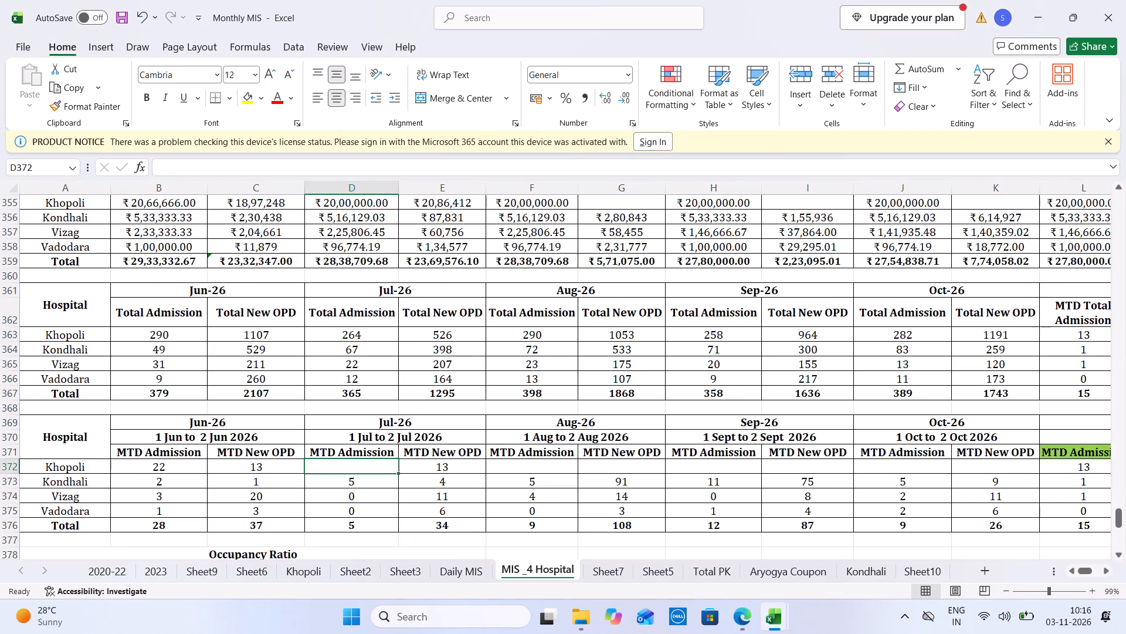
{"action": "type", "text": "24"}
{"action": "key", "text": "ctrl+Tab"}
Sum column U's collections for 1 and 2 August in Daily MIS and enter 2245506 as Khopoli's August collection in cell G355 of Monthly MIS.
{"action": "left_click", "coordinate": [343, 572]}
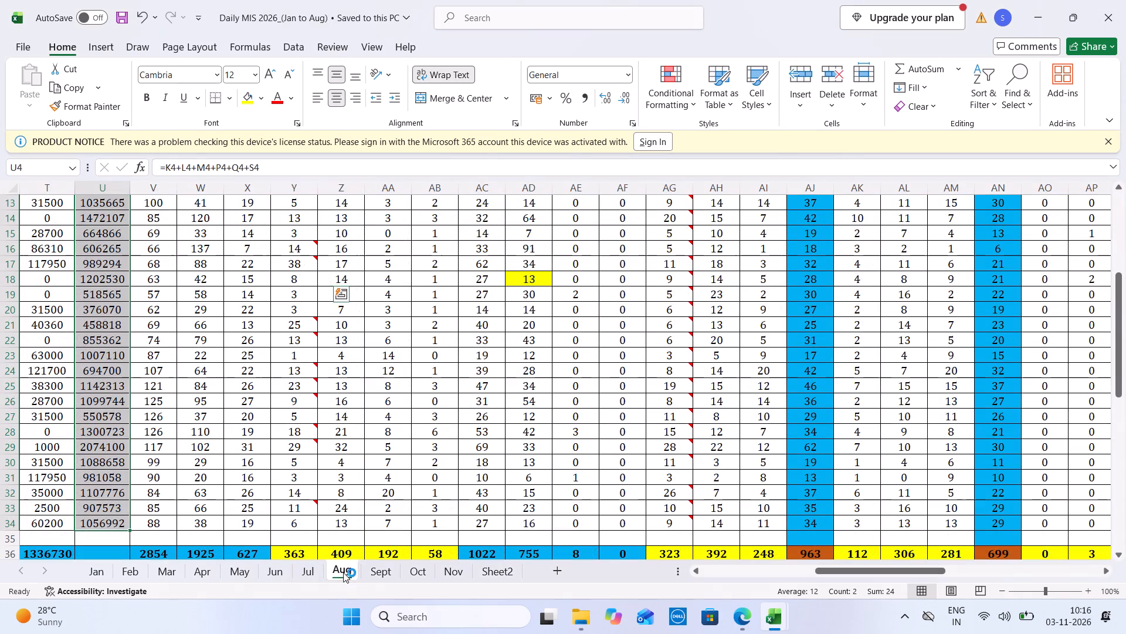
{"action": "left_click_drag", "start_coordinate": [1120, 328], "coordinate": [1125, 231]}
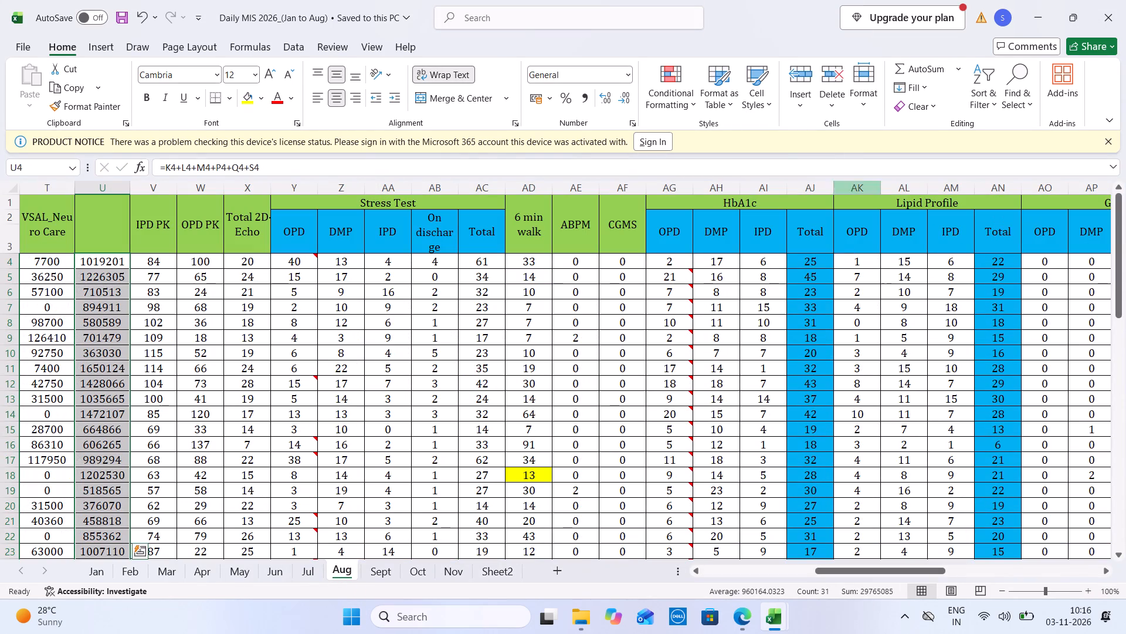
{"action": "left_click", "coordinate": [111, 253]}
{"action": "left_click_drag", "start_coordinate": [100, 265], "coordinate": [103, 276]}
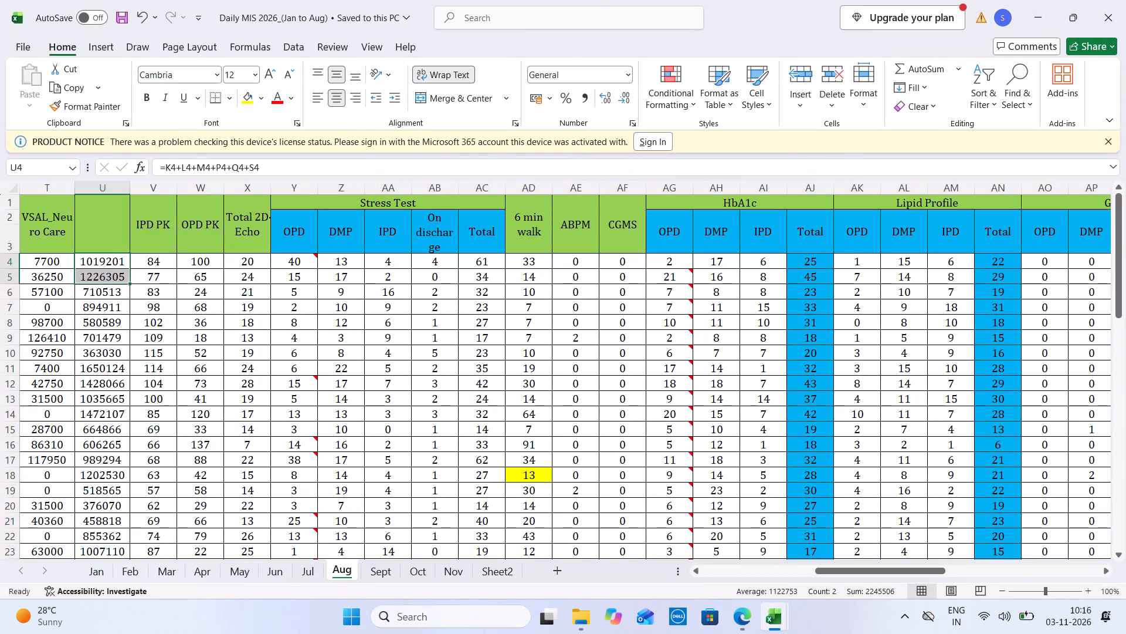
{"action": "key", "text": "ctrl+Tab"}
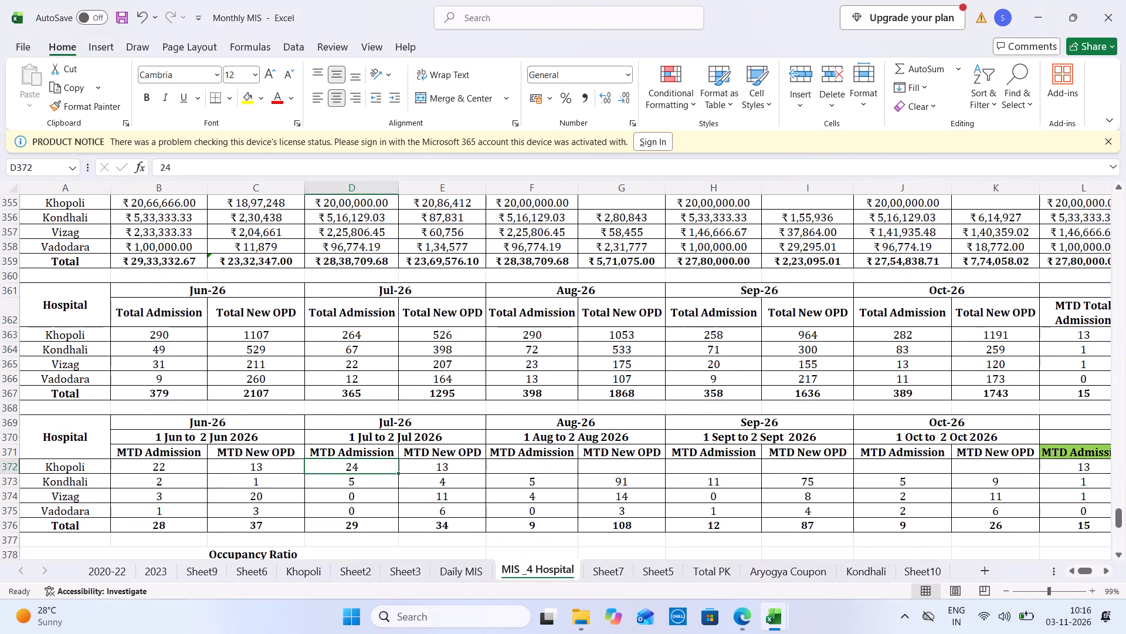
{"action": "left_click", "coordinate": [637, 199]}
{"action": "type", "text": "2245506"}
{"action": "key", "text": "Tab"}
Sum admissions and New OPD for 1 and 2 August in Daily MIS, entering Khopoli's August MTD Admission as 14 and MTD New OPD as 92.
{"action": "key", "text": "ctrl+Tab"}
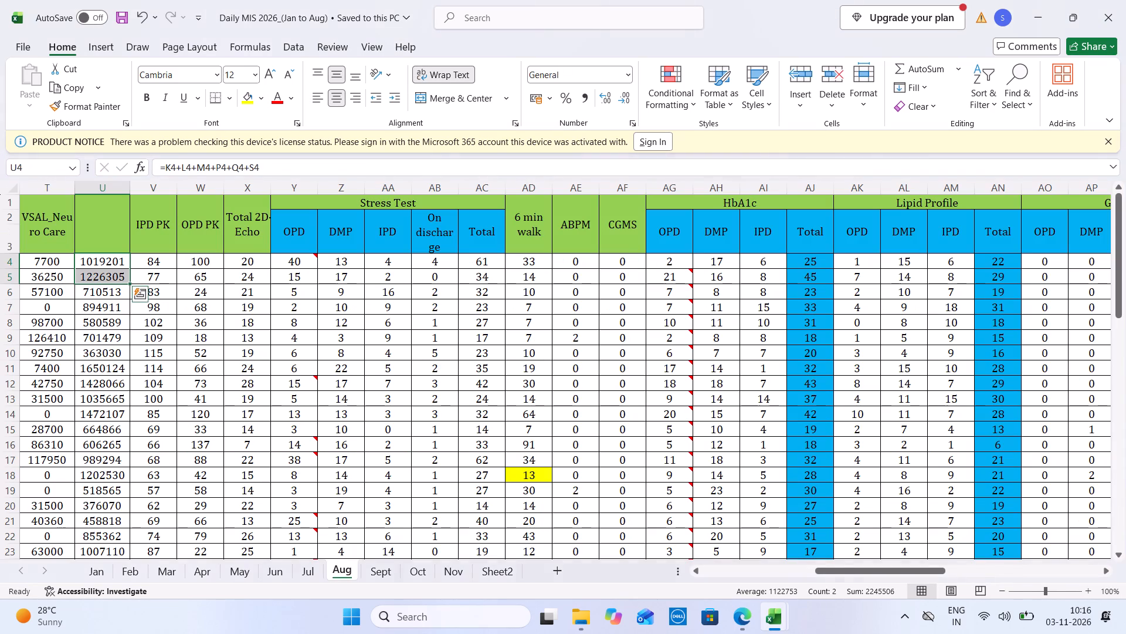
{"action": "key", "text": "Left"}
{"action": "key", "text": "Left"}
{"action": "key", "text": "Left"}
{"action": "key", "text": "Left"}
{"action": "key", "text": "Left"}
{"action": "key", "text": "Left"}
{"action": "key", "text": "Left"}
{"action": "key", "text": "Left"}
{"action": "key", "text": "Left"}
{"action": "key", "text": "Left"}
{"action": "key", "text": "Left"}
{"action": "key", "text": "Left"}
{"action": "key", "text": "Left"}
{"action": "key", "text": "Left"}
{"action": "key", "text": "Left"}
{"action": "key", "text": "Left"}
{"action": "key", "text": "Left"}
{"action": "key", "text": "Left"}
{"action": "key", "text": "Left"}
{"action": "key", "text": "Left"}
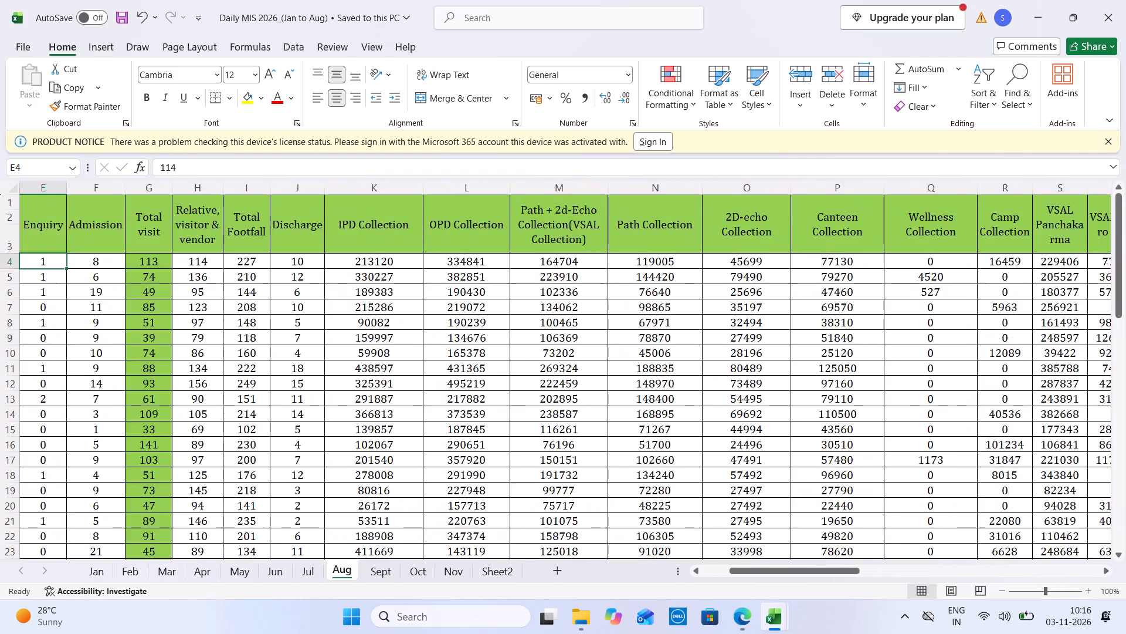
{"action": "left_click_drag", "start_coordinate": [106, 260], "coordinate": [110, 270]}
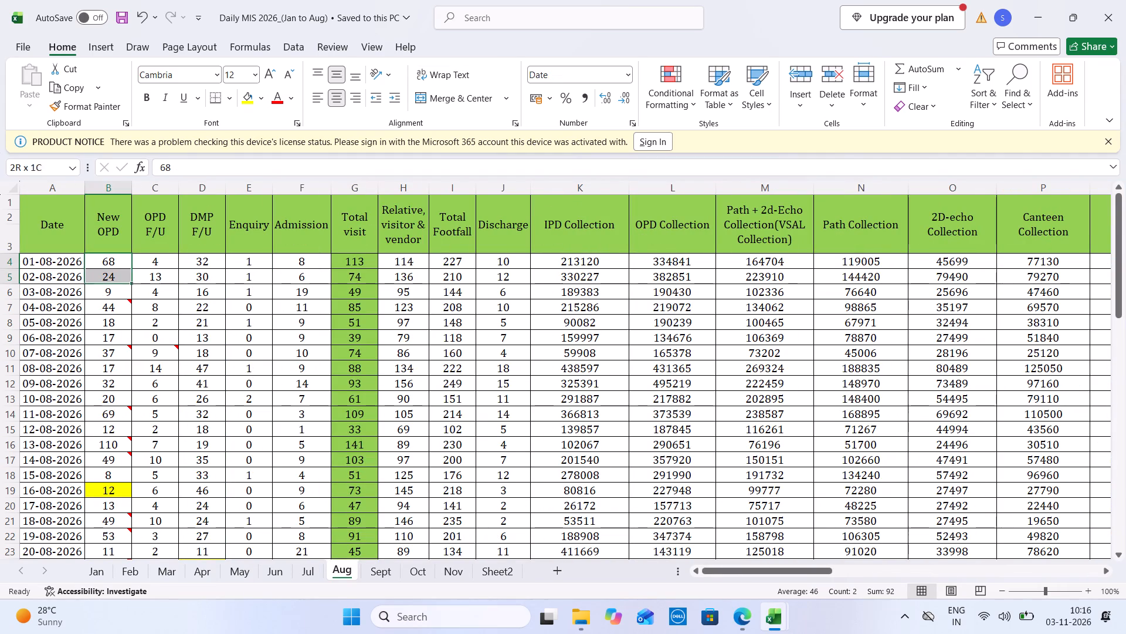
{"action": "left_click_drag", "start_coordinate": [110, 270], "coordinate": [110, 271]}
{"action": "left_click_drag", "start_coordinate": [296, 264], "coordinate": [297, 274]}
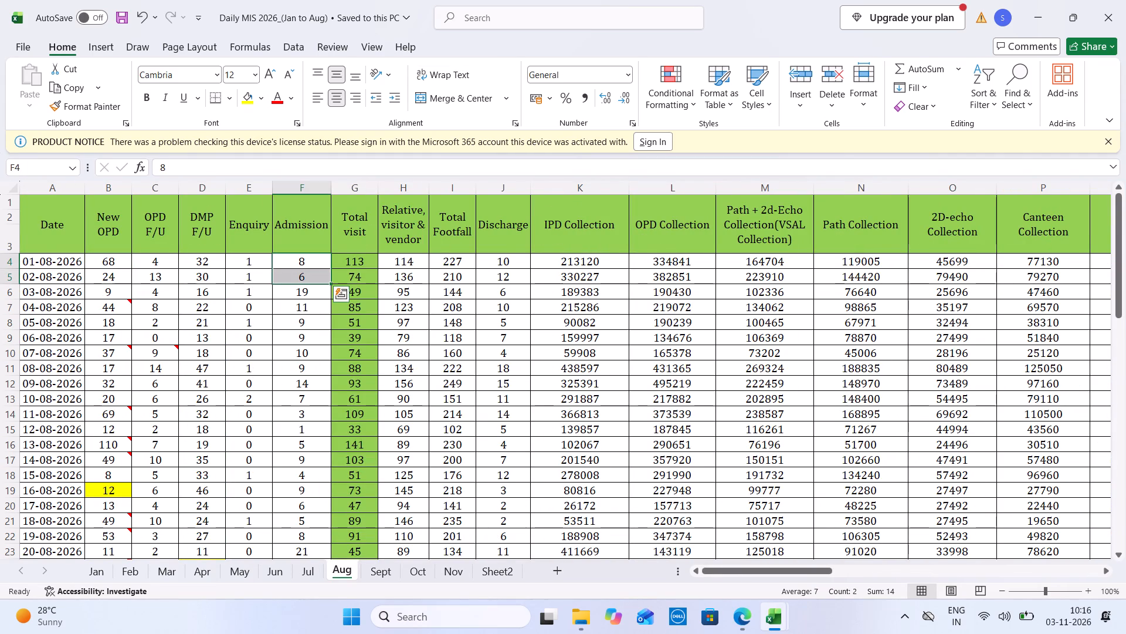
{"action": "key", "text": "ctrl+Tab"}
{"action": "left_click", "coordinate": [537, 466]}
{"action": "type", "text": "14"}
{"action": "key", "text": "Tab"}
{"action": "type", "text": "92"}
{"action": "key", "text": "Tab"}
Sum the New OPD figures for 1 and 2 September in Daily MIS and return to Khopoli's September MTD cells in Monthly MIS.
{"action": "key", "text": "ctrl+Tab"}
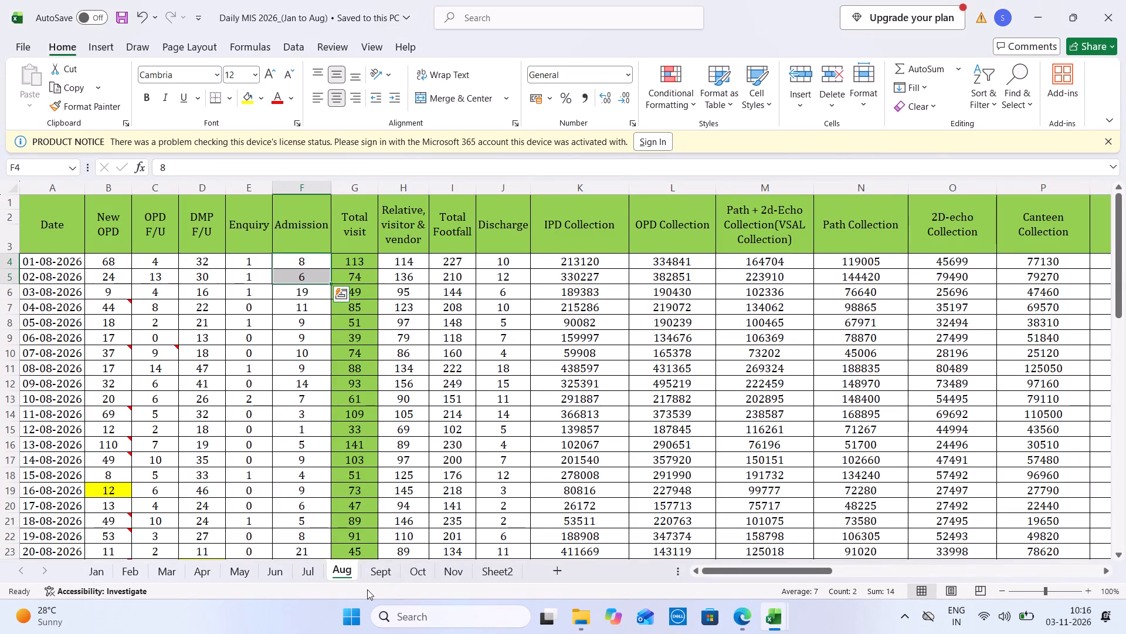
{"action": "left_click", "coordinate": [388, 574]}
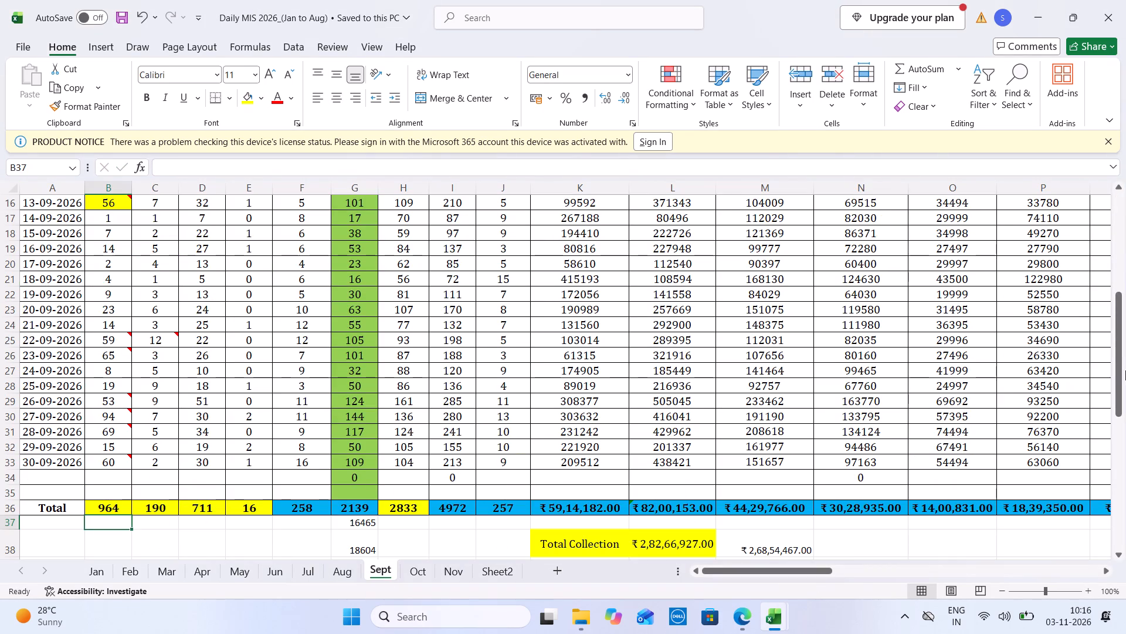
{"action": "left_click_drag", "start_coordinate": [1125, 375], "coordinate": [1125, 190]}
{"action": "left_click_drag", "start_coordinate": [1118, 326], "coordinate": [1125, 194]}
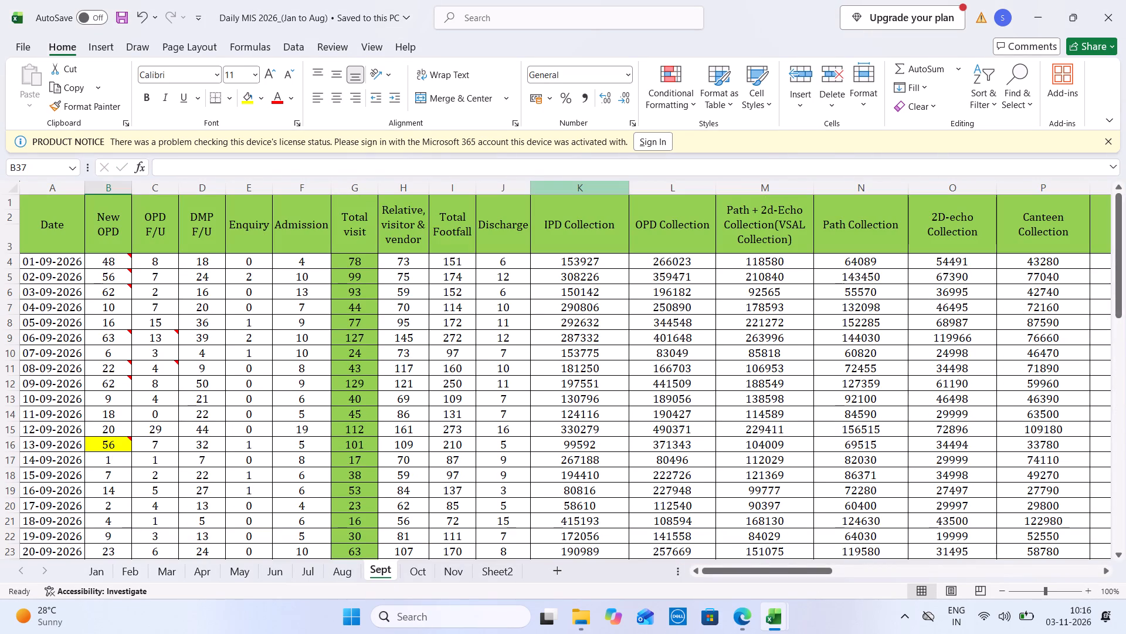
{"action": "left_click_drag", "start_coordinate": [111, 269], "coordinate": [120, 261]}
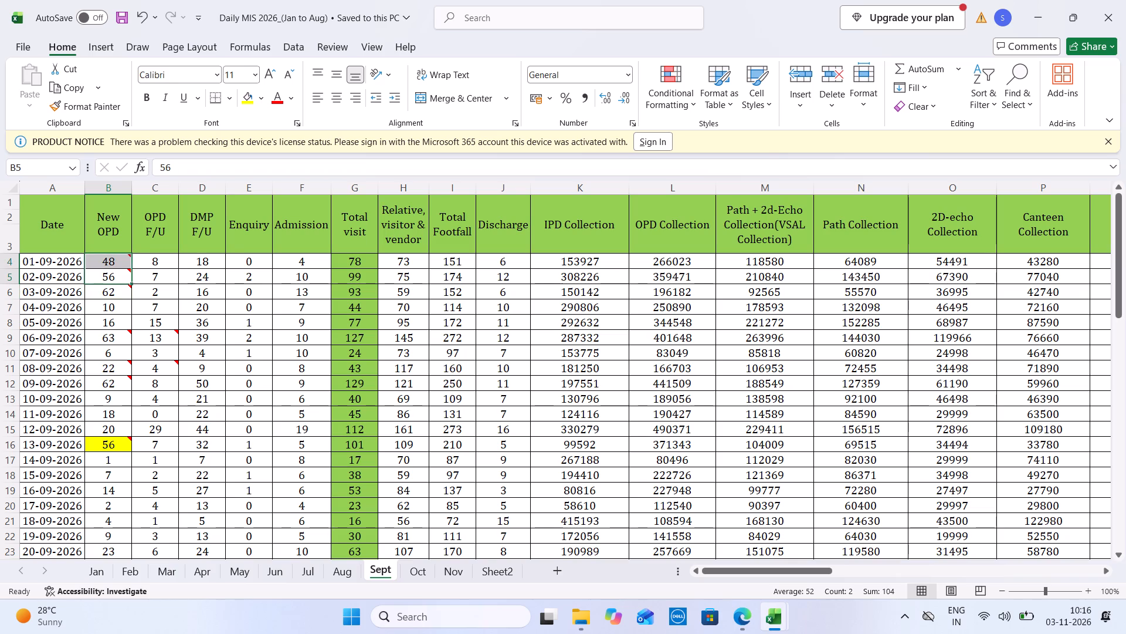
{"action": "key", "text": "ctrl+Tab"}
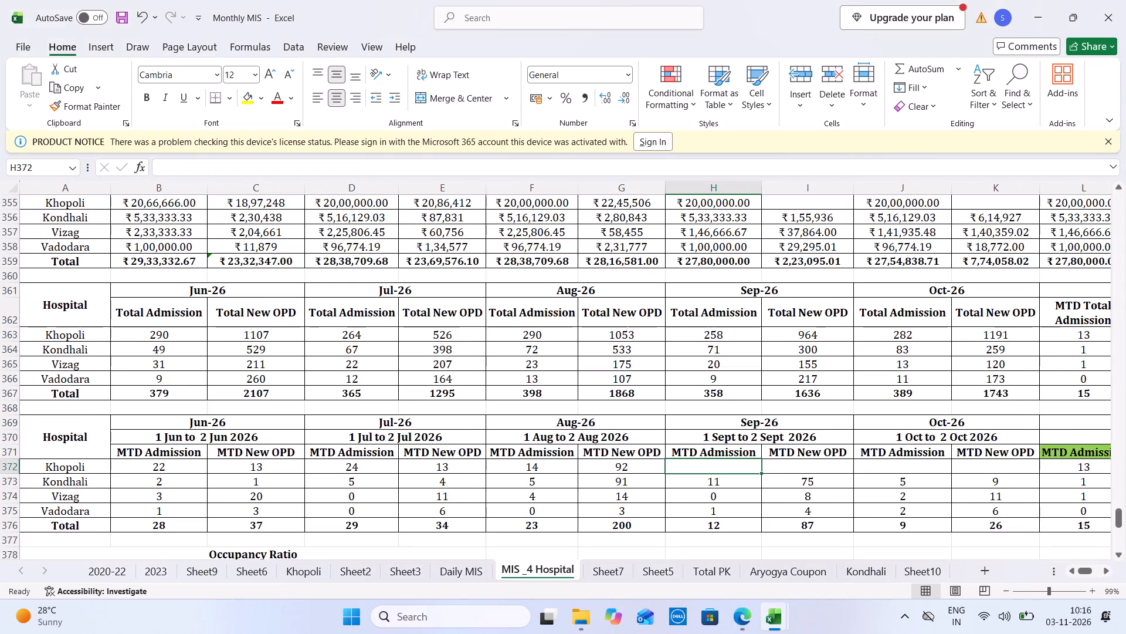
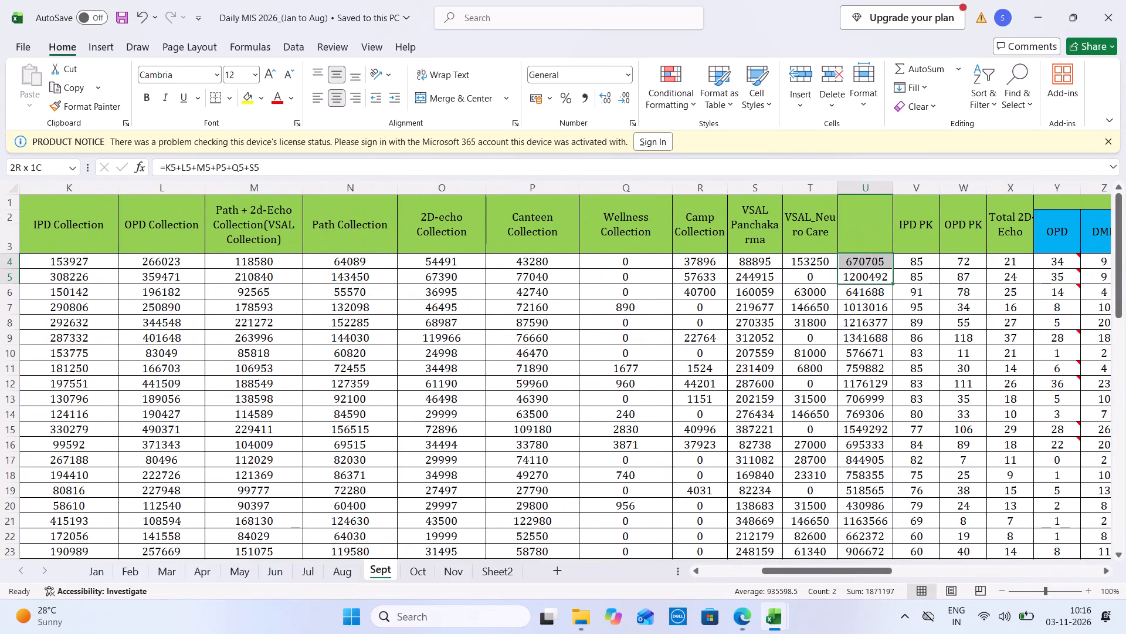
Enter 1871197 as Khopoli's September collection in cell I355 of Monthly MIS.
{"action": "key", "text": "ctrl+Tab"}
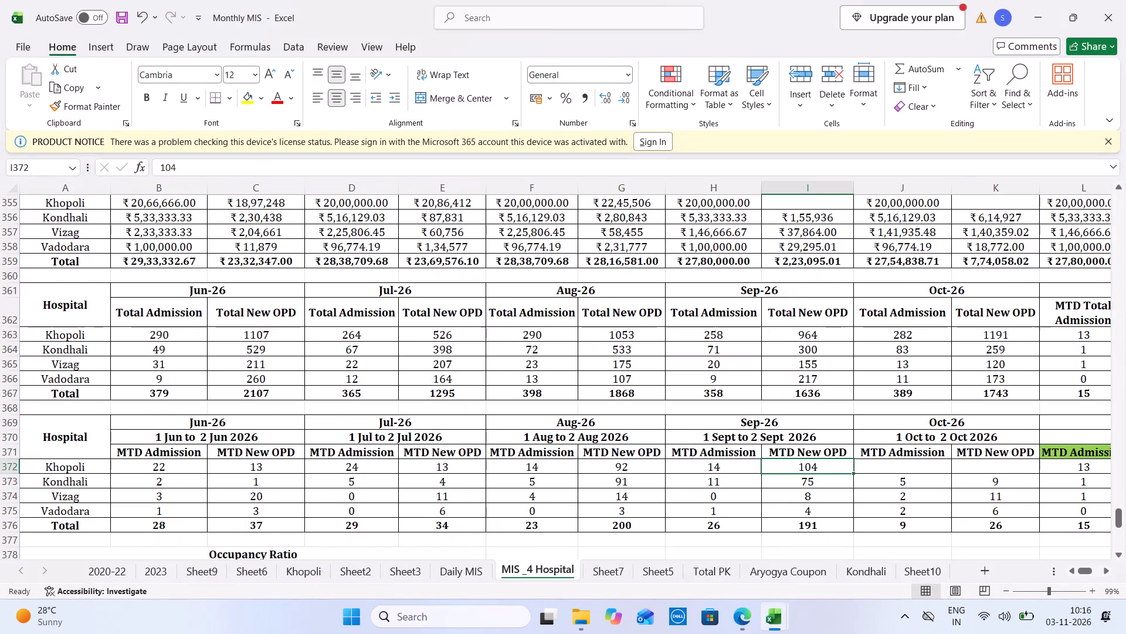
{"action": "left_click", "coordinate": [803, 199]}
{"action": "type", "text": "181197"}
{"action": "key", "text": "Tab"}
Sum admissions and New OPD for 1 and 2 October in Daily MIS, entering Khopoli's October MTD Admission as 25 and MTD New OPD as 146.
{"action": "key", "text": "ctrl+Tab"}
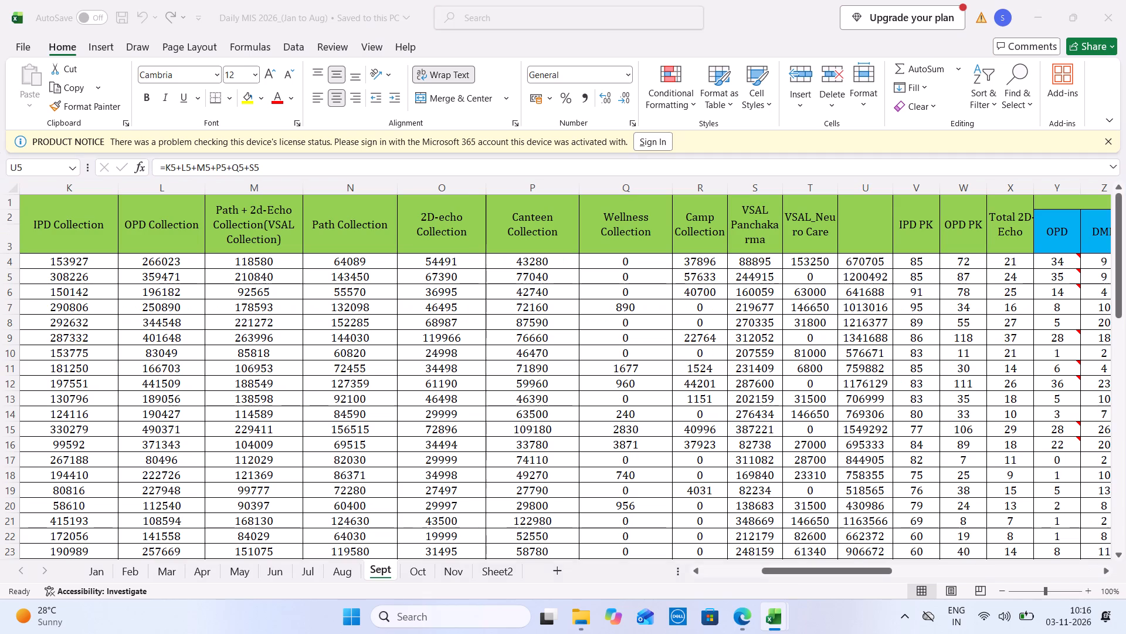
{"action": "left_click", "coordinate": [434, 571]}
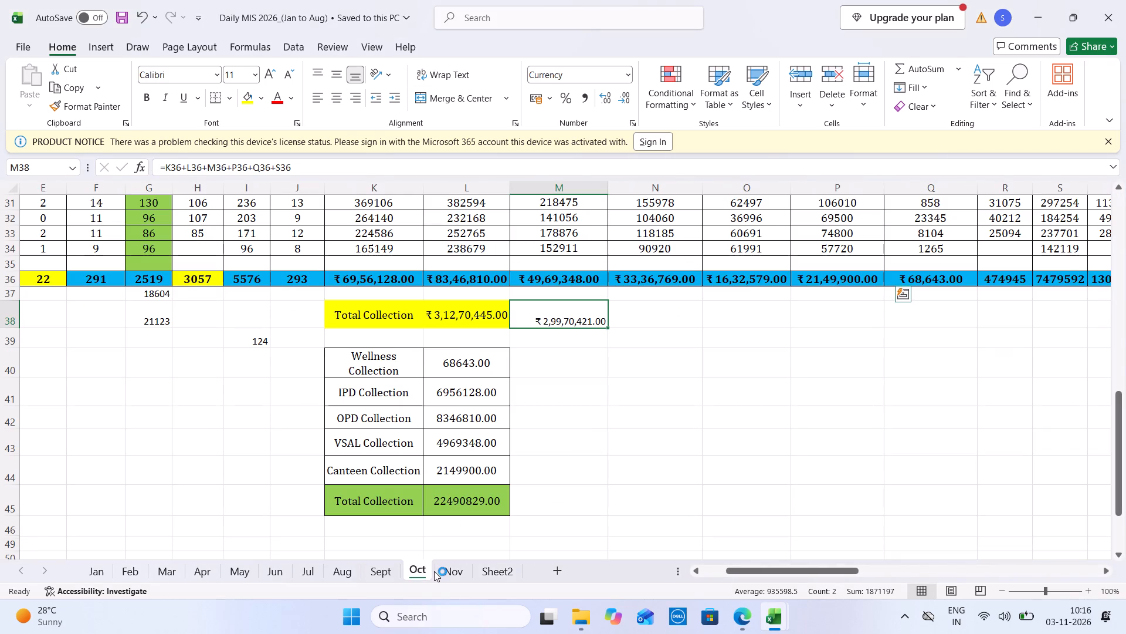
{"action": "left_click_drag", "start_coordinate": [1121, 443], "coordinate": [1125, 213]}
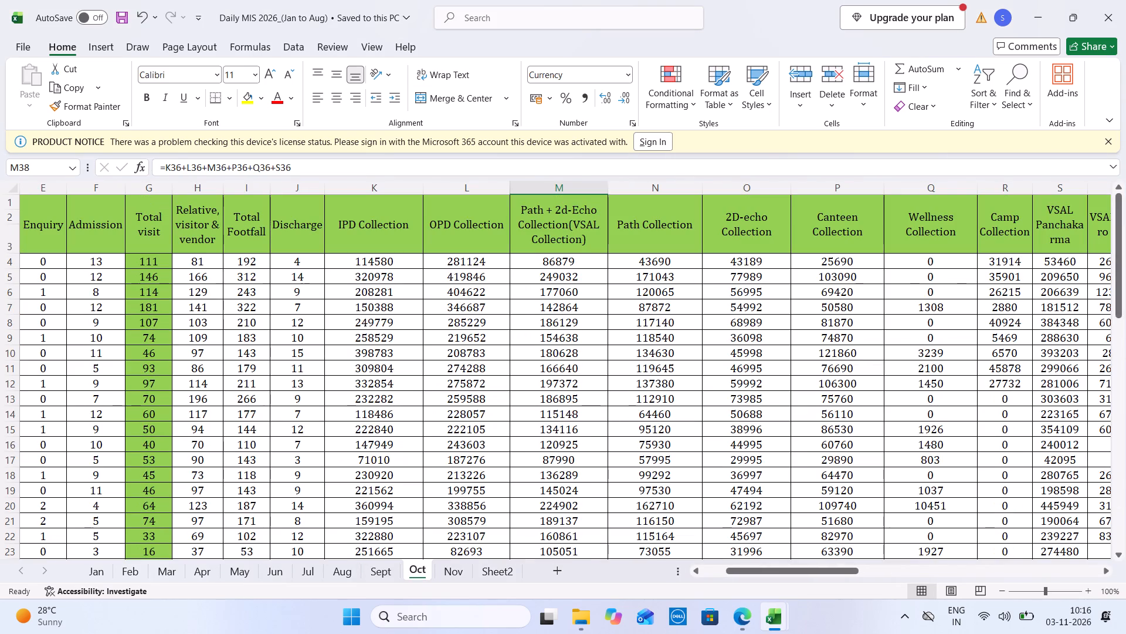
{"action": "left_click_drag", "start_coordinate": [108, 262], "coordinate": [108, 271]}
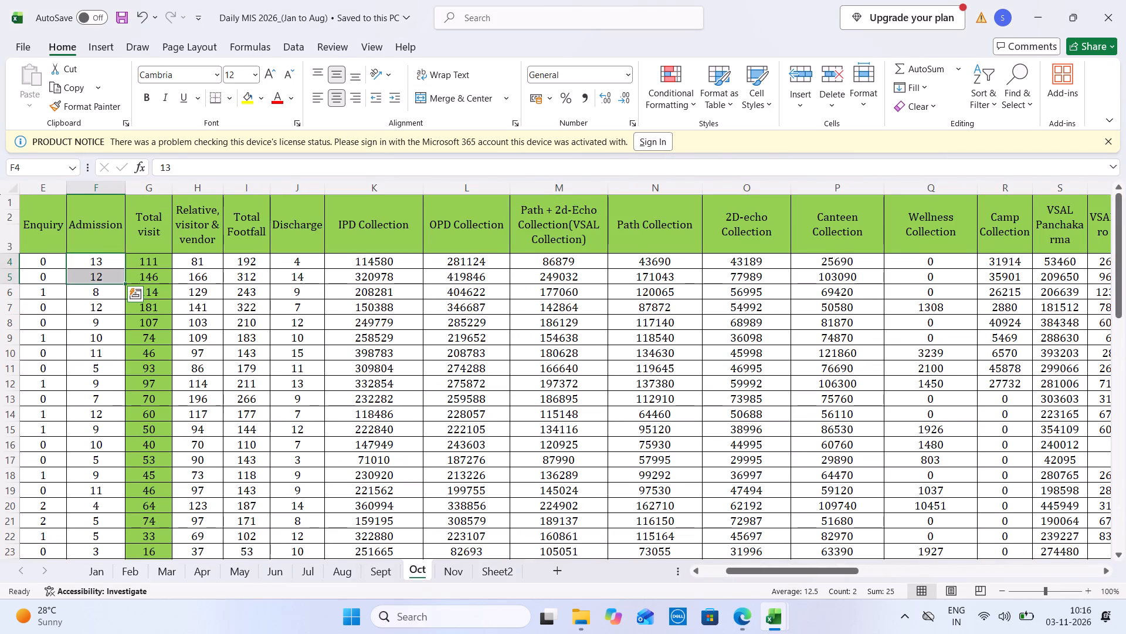
{"action": "key", "text": "ctrl+Tab"}
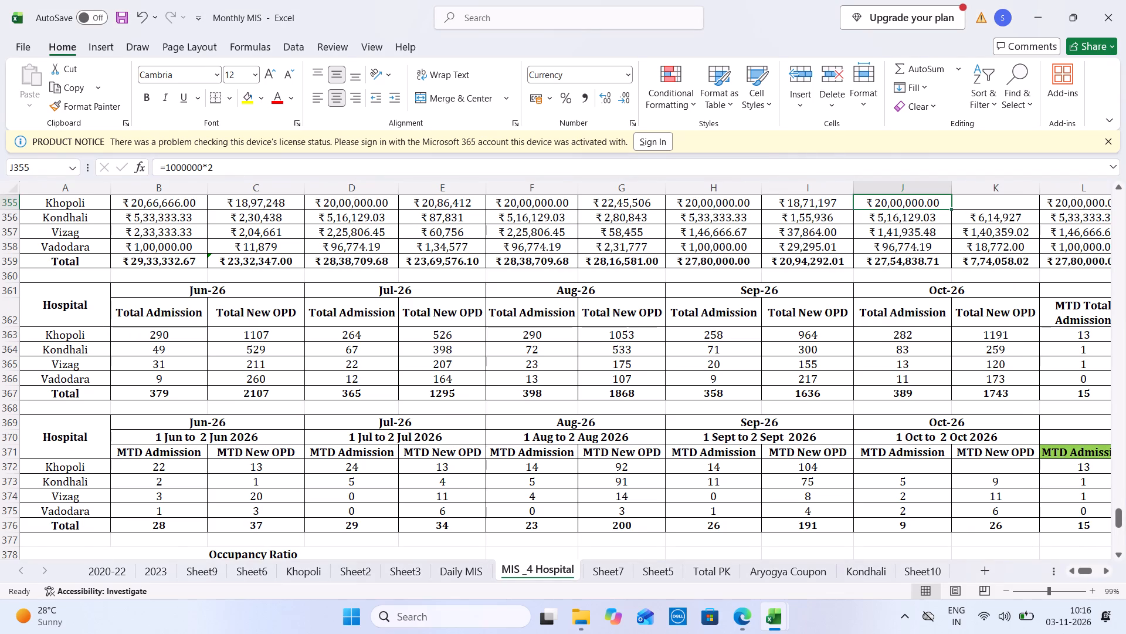
{"action": "left_click", "coordinate": [969, 464]}
{"action": "type", "text": "25"}
{"action": "key", "text": "ctrl+Tab"}
{"action": "key", "text": "Left"}
{"action": "key", "text": "Left"}
{"action": "key", "text": "Left"}
{"action": "key", "text": "Left"}
{"action": "key", "text": "Left"}
{"action": "key", "text": "Left"}
{"action": "key", "text": "Left"}
{"action": "key", "text": "Left"}
{"action": "key", "text": "Left"}
{"action": "key", "text": "Left"}
{"action": "key", "text": "Left"}
{"action": "key", "text": "Left"}
{"action": "key", "text": "Left"}
{"action": "key", "text": "Left"}
{"action": "key", "text": "Left"}
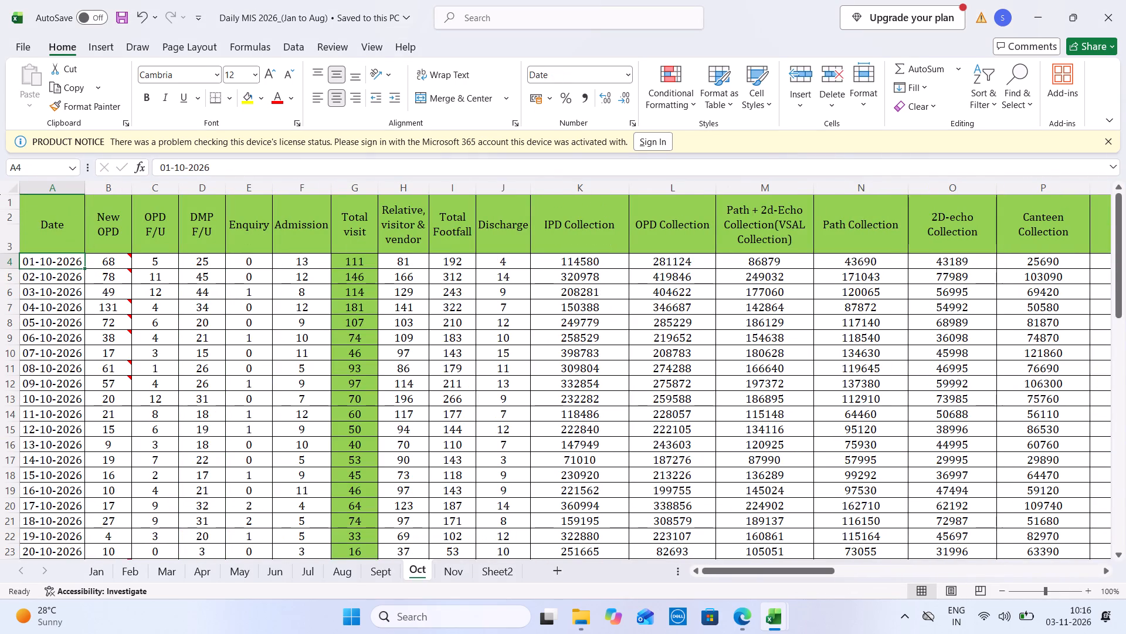
{"action": "left_click_drag", "start_coordinate": [113, 261], "coordinate": [117, 277]}
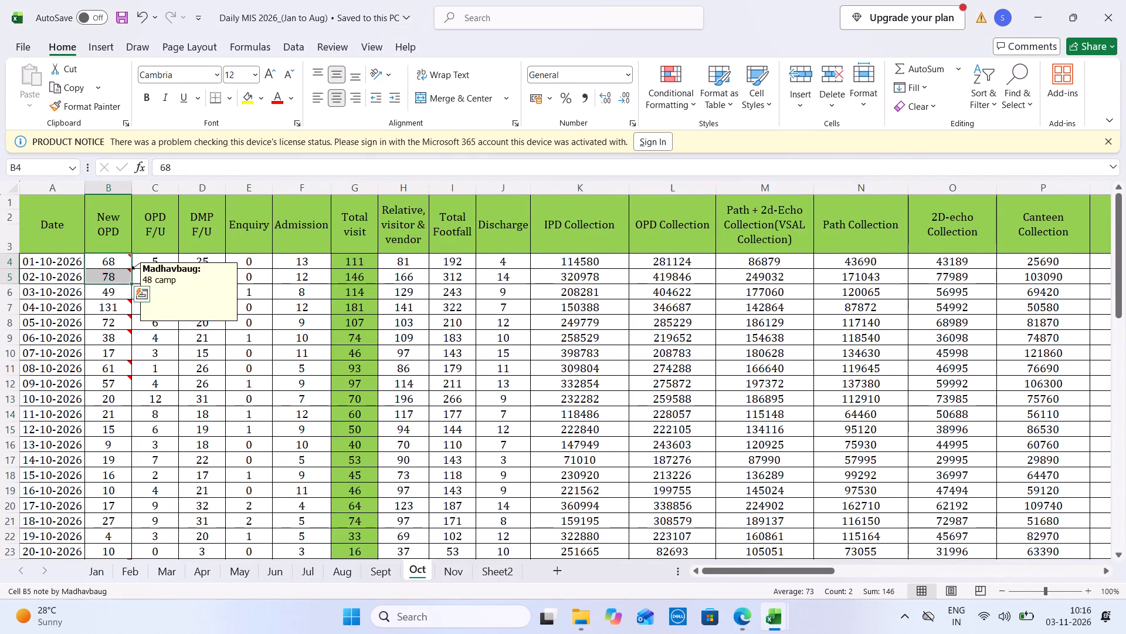
{"action": "key", "text": "ctrl+Tab"}
{"action": "left_click", "coordinate": [913, 476]}
{"action": "key", "text": "Up"}
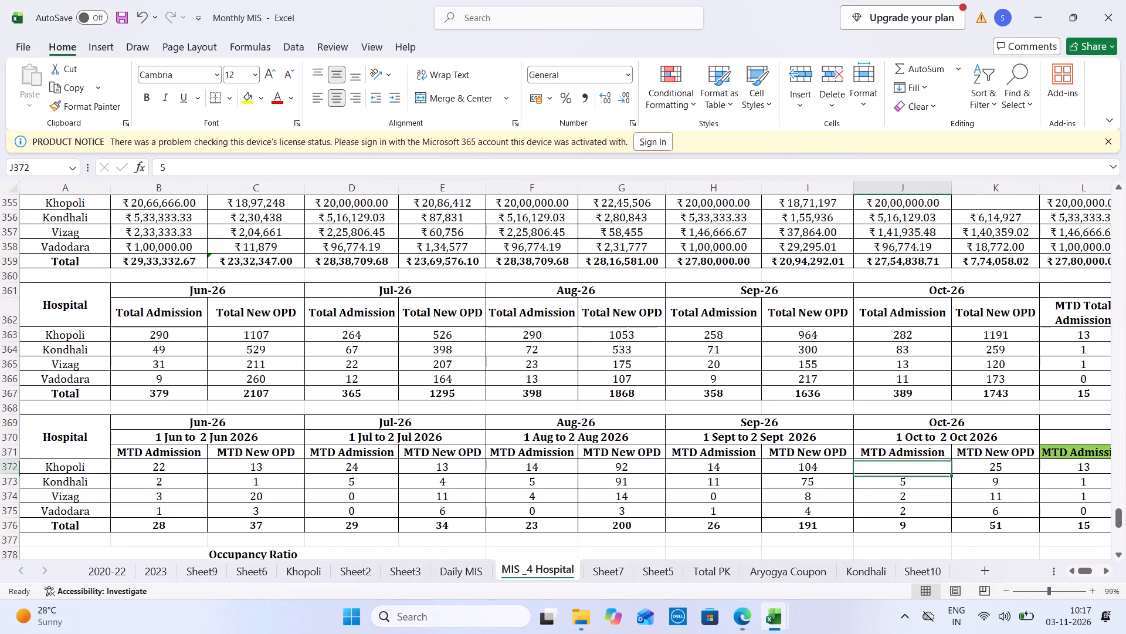
{"action": "type", "text": "25"}
{"action": "key", "text": "Tab"}
{"action": "type", "text": "146"}
{"action": "key", "text": "Tab"}
Insert a blank column U before IPD PK on the Oct sheet of Daily MIS.
{"action": "key", "text": "ctrl+Tab"}
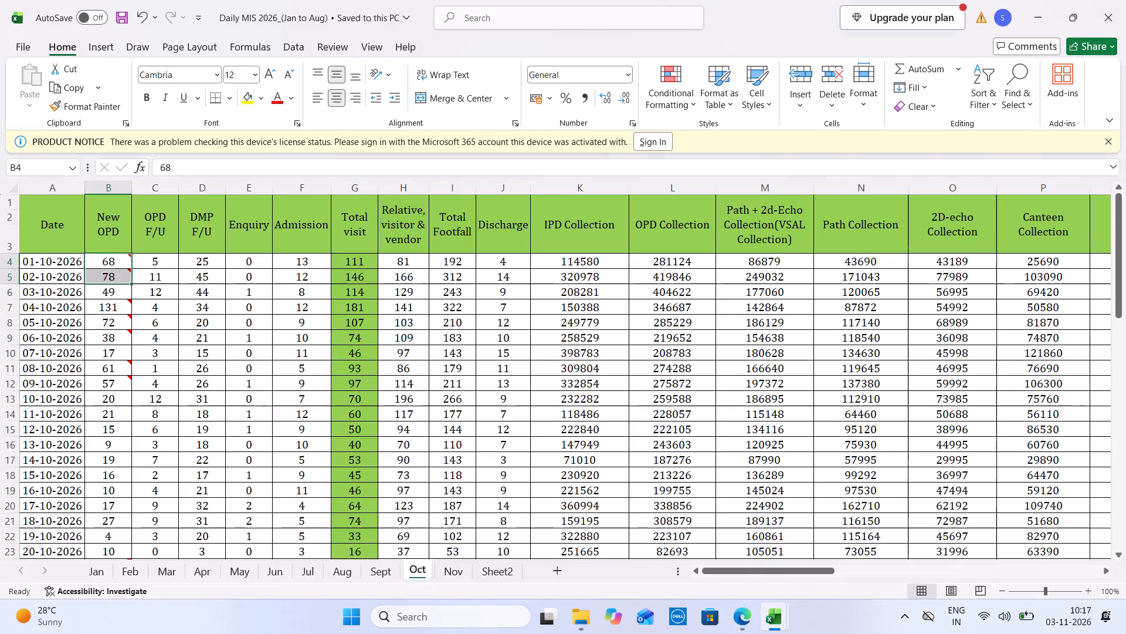
{"action": "key", "text": "Right"}
{"action": "key", "text": "Right"}
{"action": "key", "text": "Right"}
{"action": "key", "text": "Right"}
{"action": "key", "text": "Right"}
{"action": "key", "text": "Right"}
{"action": "key", "text": "Right"}
{"action": "key", "text": "Right"}
{"action": "key", "text": "Right"}
{"action": "key", "text": "Right"}
{"action": "key", "text": "Right"}
{"action": "key", "text": "Right"}
{"action": "key", "text": "Right"}
{"action": "key", "text": "Right"}
{"action": "key", "text": "Right"}
{"action": "key", "text": "Right"}
{"action": "key", "text": "Right"}
{"action": "key", "text": "Right"}
{"action": "key", "text": "Right"}
{"action": "key", "text": "Right"}
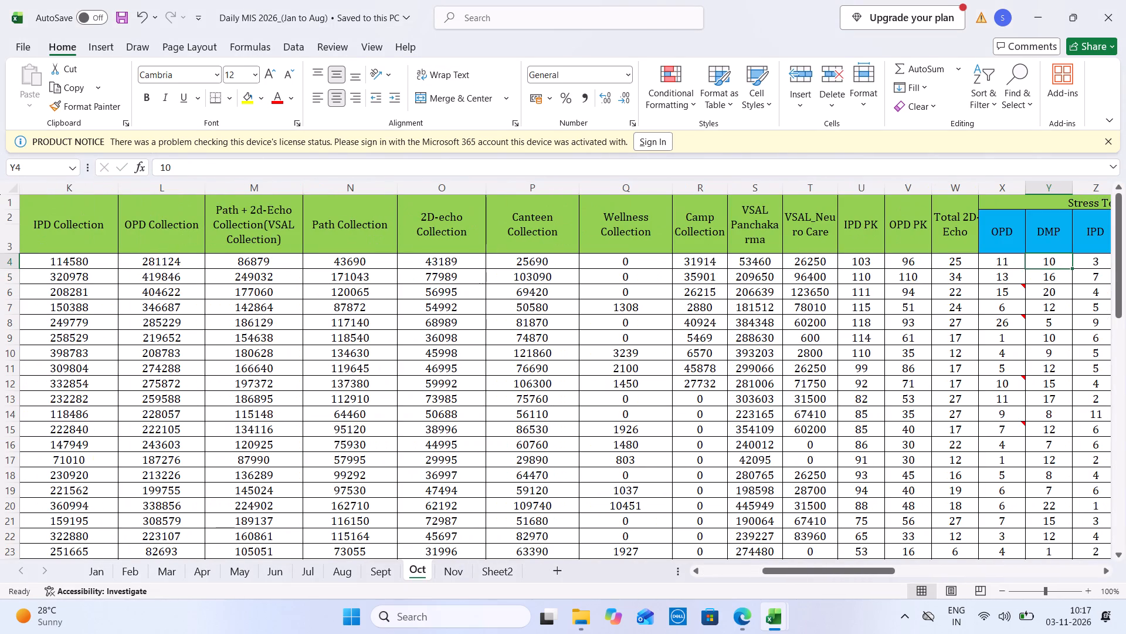
{"action": "right_click", "coordinate": [869, 184]}
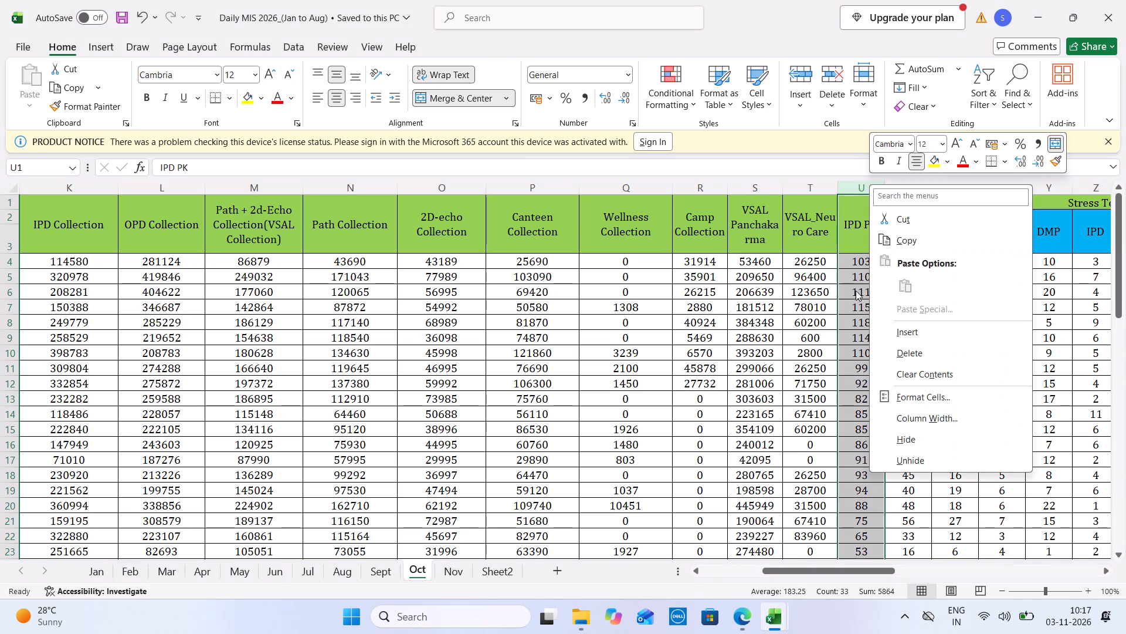
{"action": "left_click", "coordinate": [897, 323]}
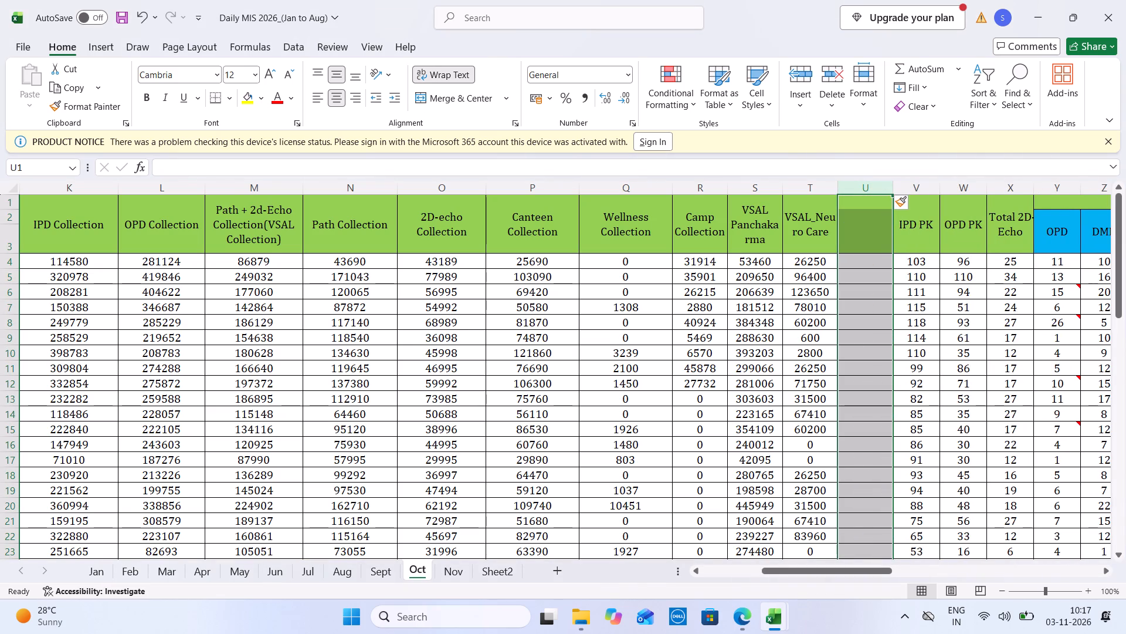
Copy the daily collection formula from U4 of the Sept sheet into U4 and U5 of the Oct sheet.
{"action": "left_click", "coordinate": [389, 575]}
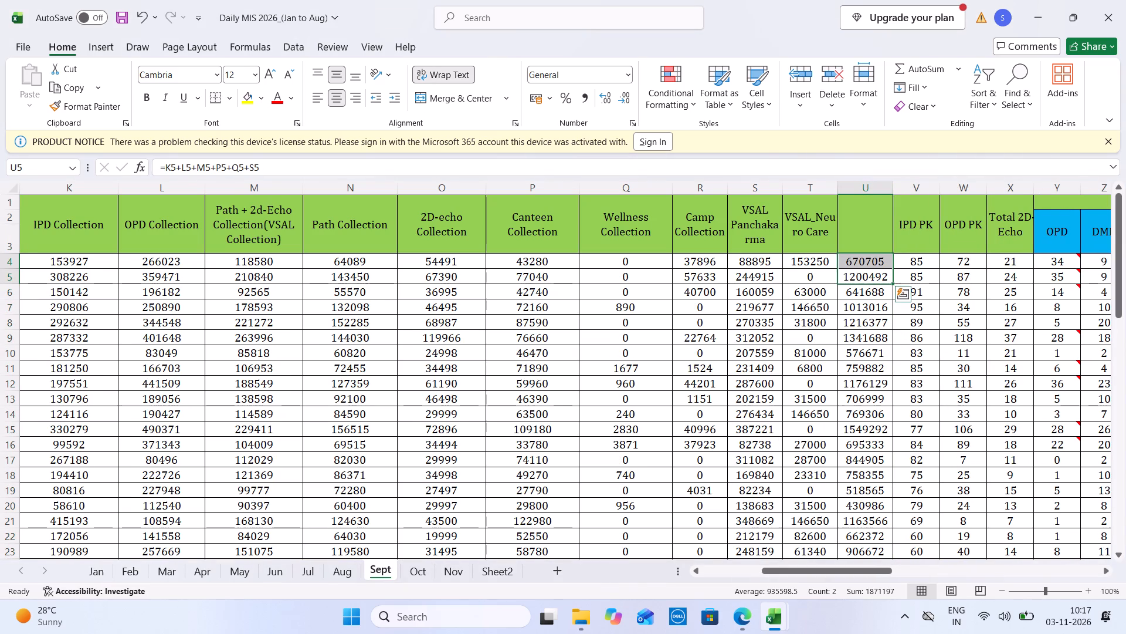
{"action": "left_click", "coordinate": [856, 258]}
{"action": "key", "text": "ctrl+c"}
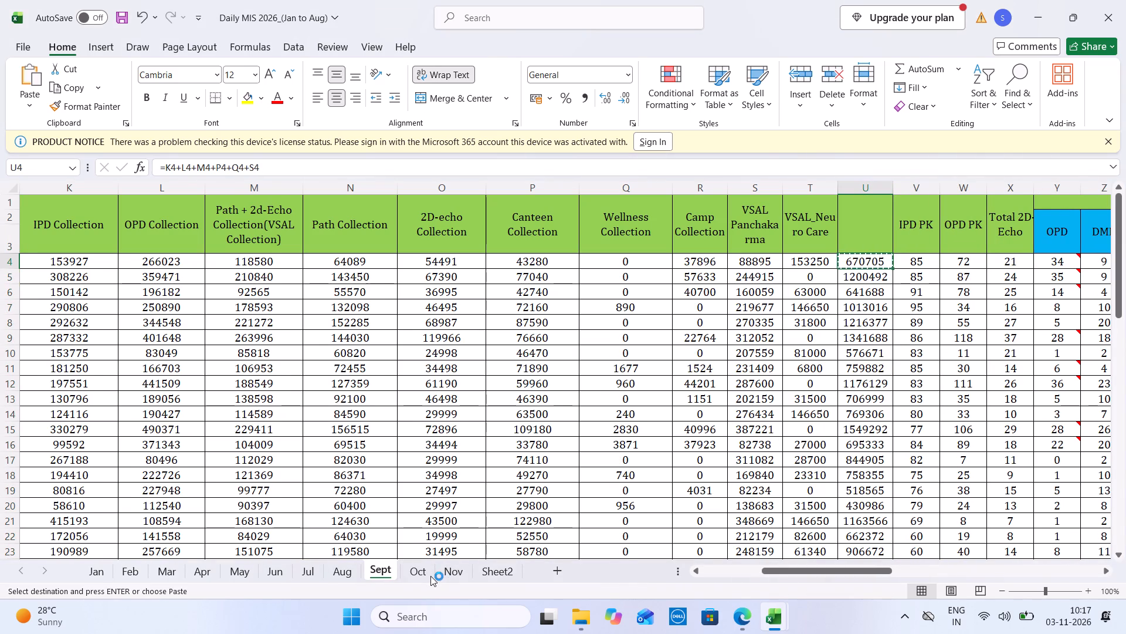
{"action": "left_click", "coordinate": [430, 576]}
{"action": "left_click", "coordinate": [857, 259]}
{"action": "key", "text": "ctrl+v"}
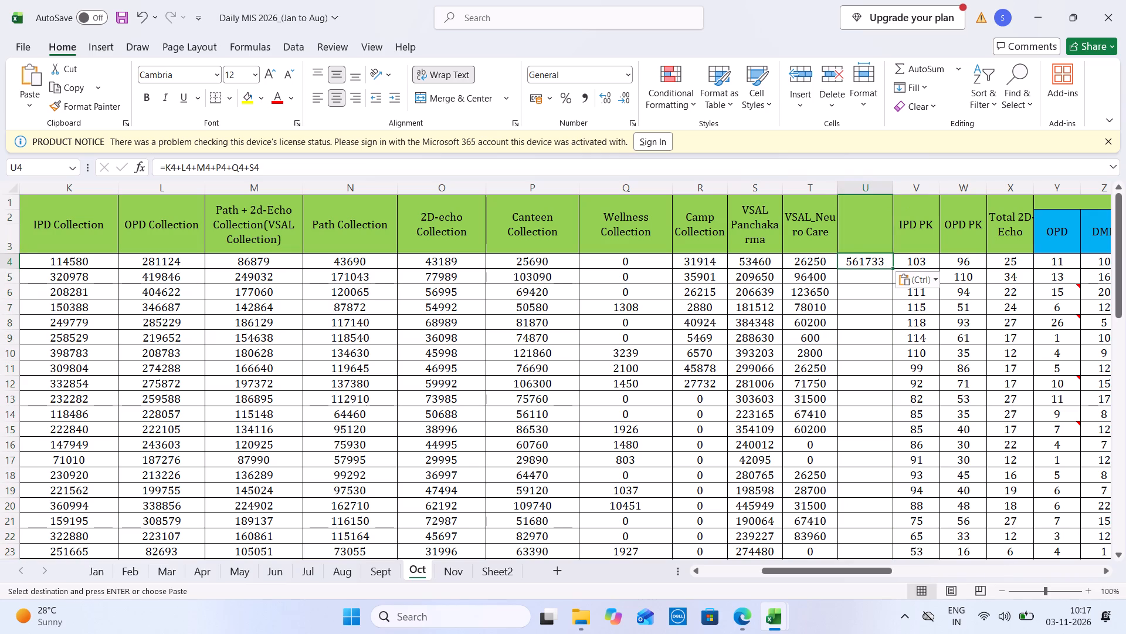
{"action": "key", "text": "ctrl+c"}
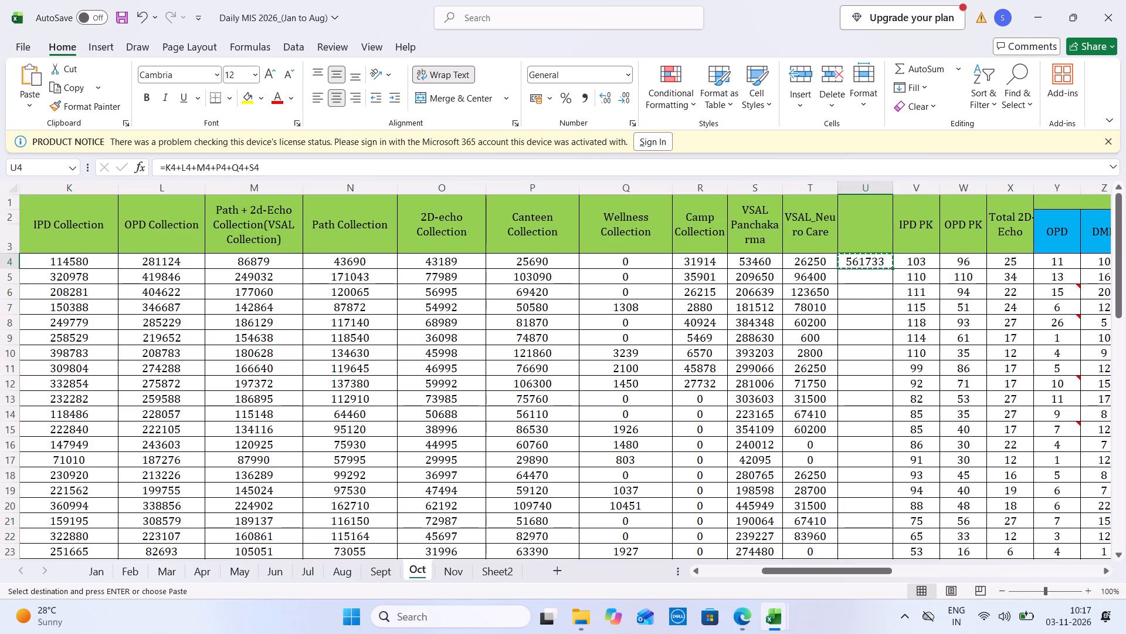
{"action": "key", "text": "Down"}
{"action": "key", "text": "ctrl+v"}
Sum column U's collections for 1 and 2 October and enter 1864329 as Khopoli's October collection in K355 of Monthly MIS.
{"action": "left_click_drag", "start_coordinate": [852, 259], "coordinate": [853, 279]}
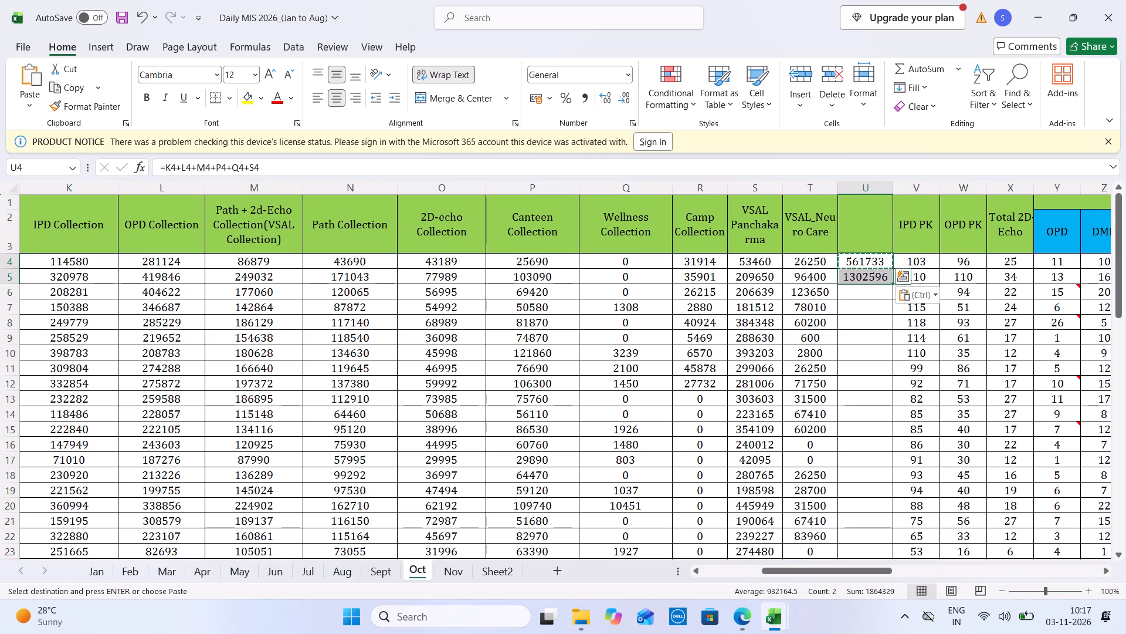
{"action": "key", "text": "ctrl+Tab"}
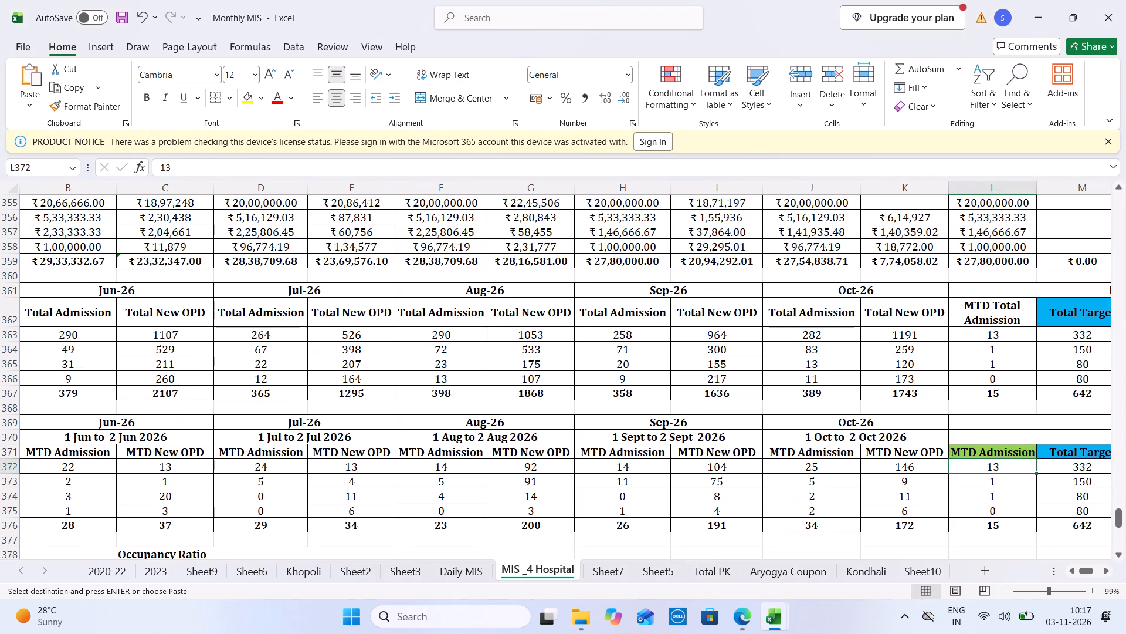
{"action": "left_click", "coordinate": [897, 208]}
{"action": "type", "text": "18643"}
{"action": "key", "text": "ctrl+Tab"}
{"action": "key", "text": "ctrl+Tab"}
{"action": "double_click", "coordinate": [934, 200]}
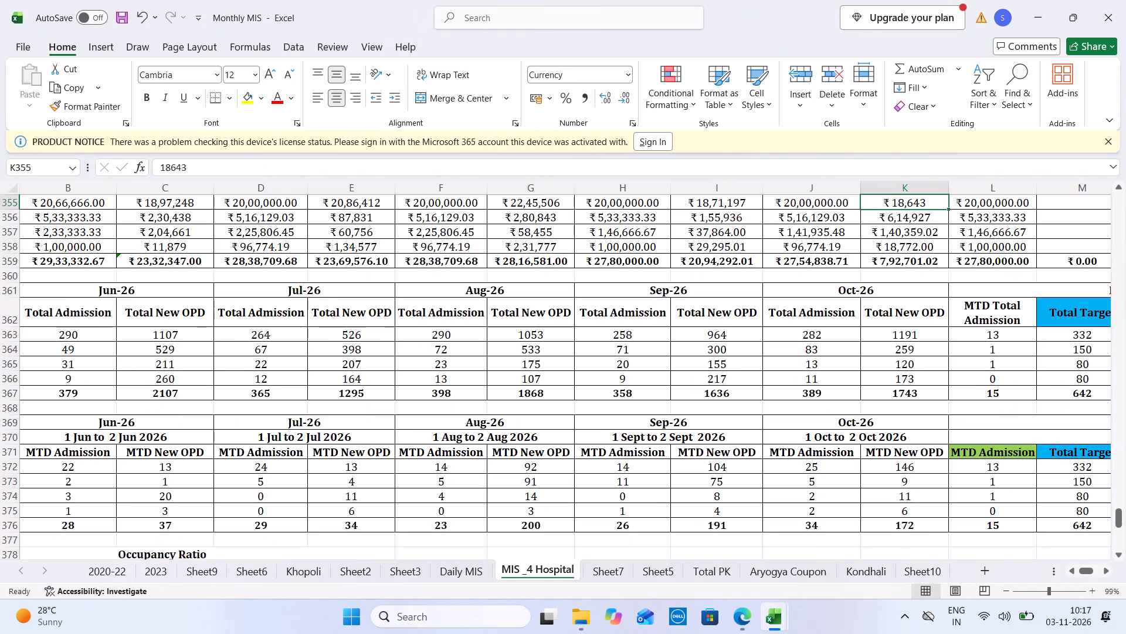
{"action": "type", "text": "29"}
{"action": "key", "text": "Tab"}
{"action": "key", "text": "Left"}
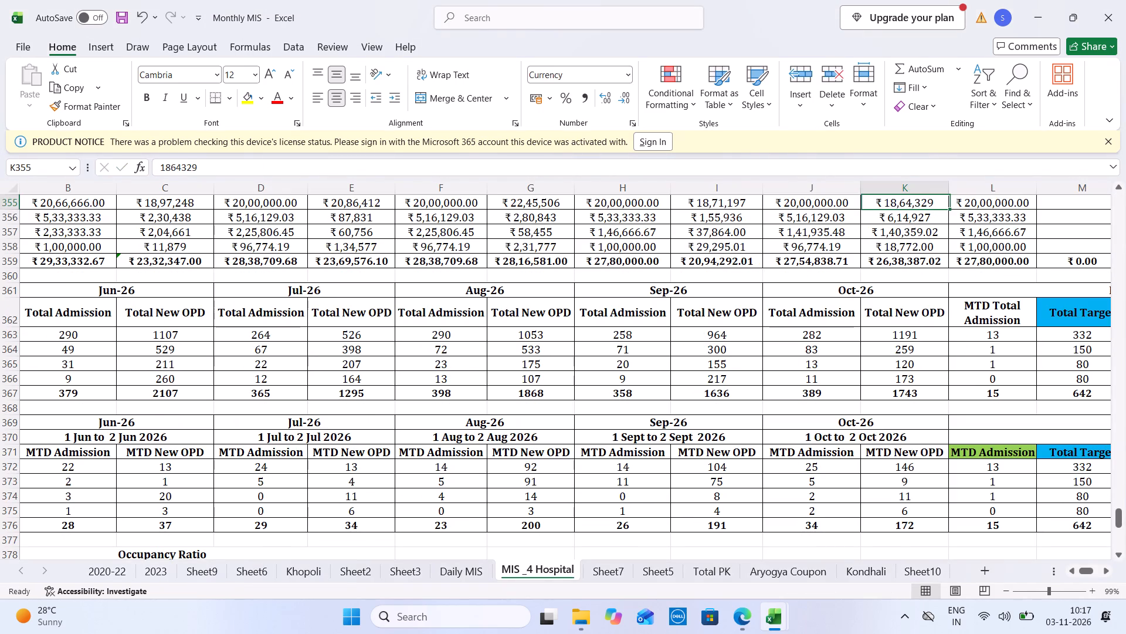
Copy Khopoli's October collection from K355 into H338, the Total Sale table's 1 Oct to 2 Oct 2026 column.
{"action": "key", "text": "ctrl+c"}
{"action": "key", "text": "Up"}
{"action": "key", "text": "Up"}
{"action": "key", "text": "Up"}
{"action": "key", "text": "Up"}
{"action": "key", "text": "Up"}
{"action": "key", "text": "Up"}
{"action": "key", "text": "Up"}
{"action": "key", "text": "Up"}
{"action": "key", "text": "Up"}
{"action": "key", "text": "Up"}
{"action": "key", "text": "Up"}
{"action": "key", "text": "Up"}
{"action": "key", "text": "Up"}
{"action": "key", "text": "Up"}
{"action": "key", "text": "Up"}
{"action": "key", "text": "Up"}
{"action": "key", "text": "Up"}
{"action": "key", "text": "Up"}
{"action": "key", "text": "Up"}
{"action": "key", "text": "Up"}
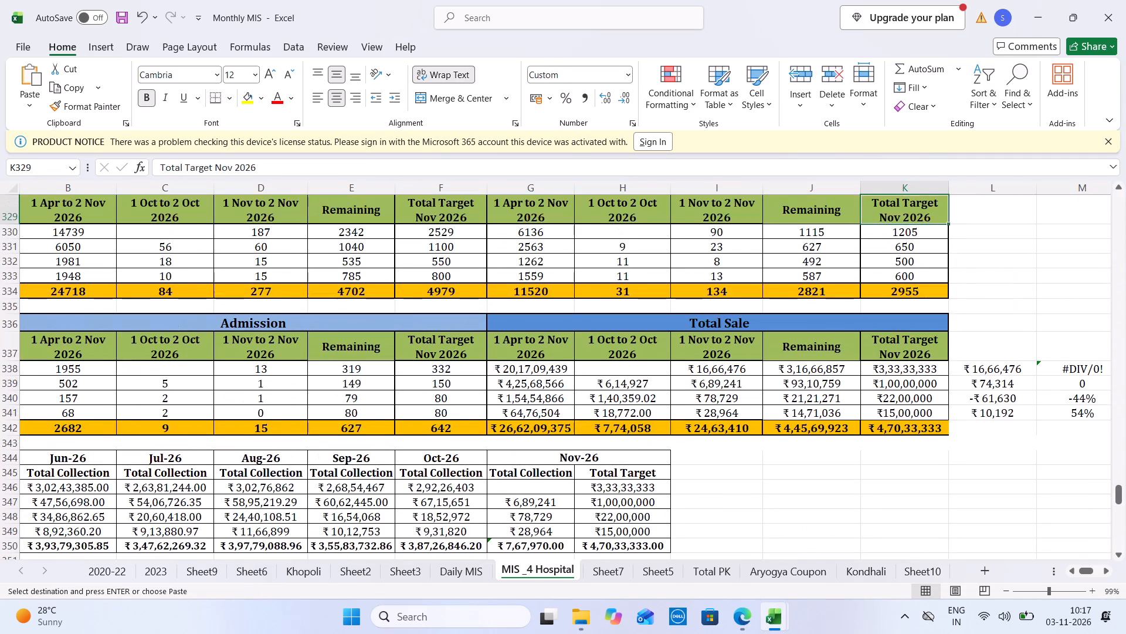
{"action": "left_click", "coordinate": [639, 376]}
{"action": "key", "text": "Up"}
{"action": "key", "text": "ctrl+v"}
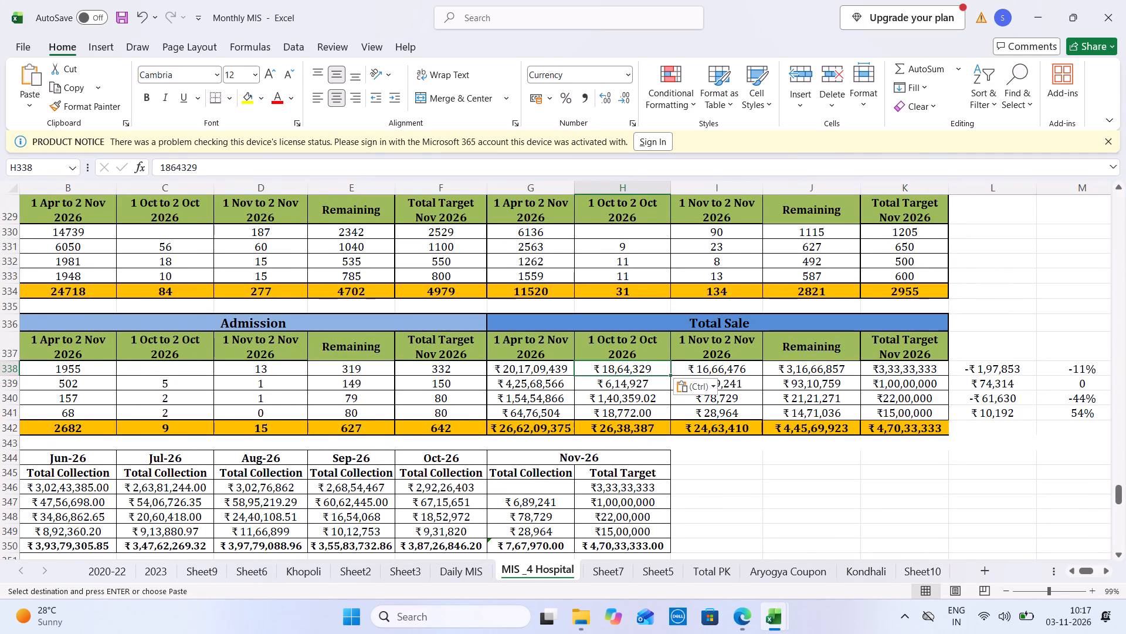
Fill Khopoli's 1 Oct to 2 Oct 2026 figures with New OPD 146 in H330 and Admission 25 in C338.
{"action": "left_click", "coordinate": [639, 231]}
{"action": "type", "text": "146"}
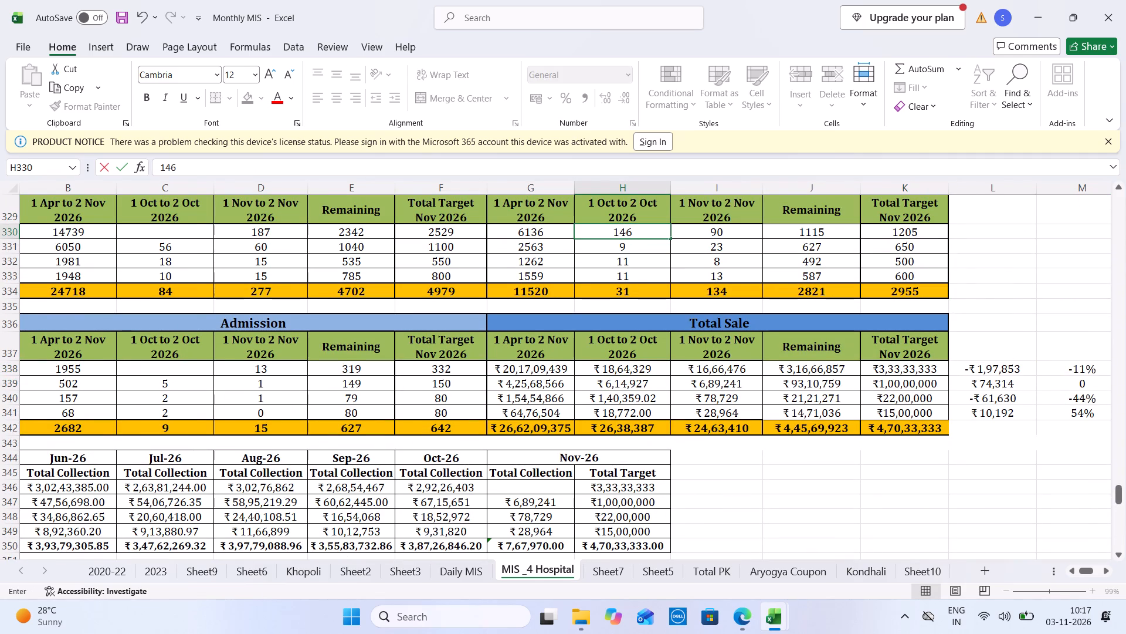
{"action": "left_click", "coordinate": [168, 370]}
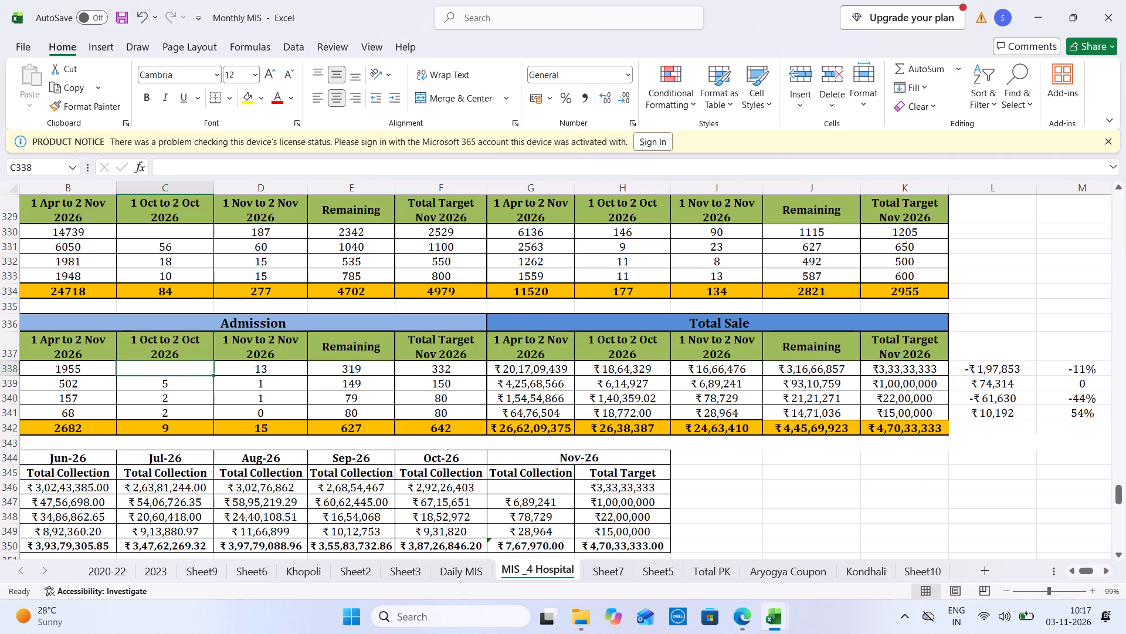
{"action": "type", "text": "25"}
{"action": "left_click", "coordinate": [189, 221]}
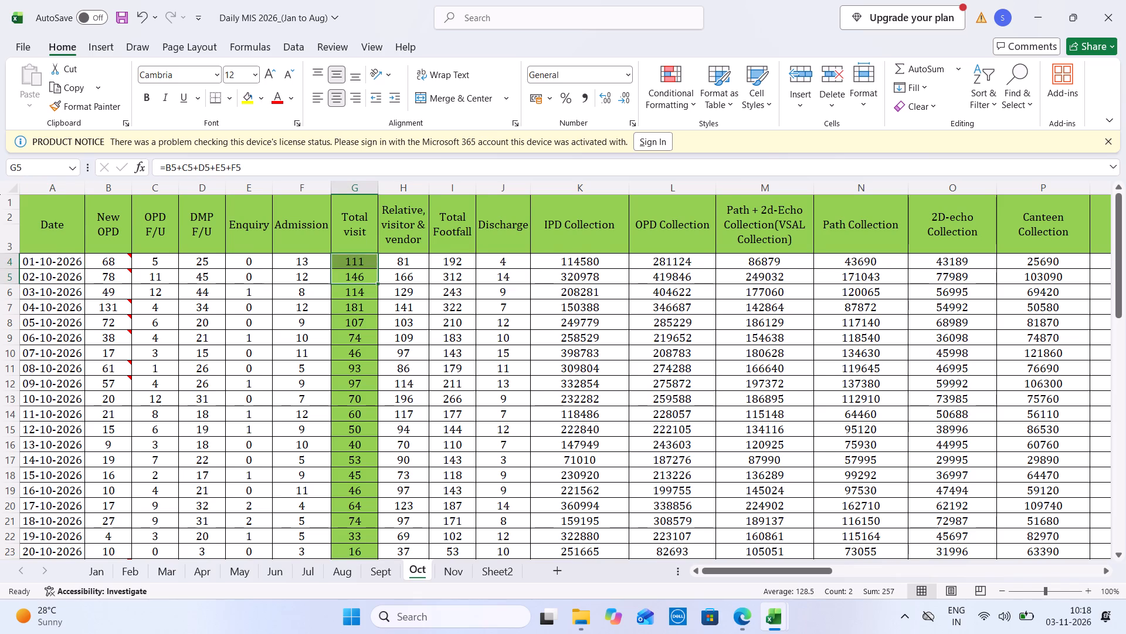
{"action": "key", "text": "ctrl+Tab"}
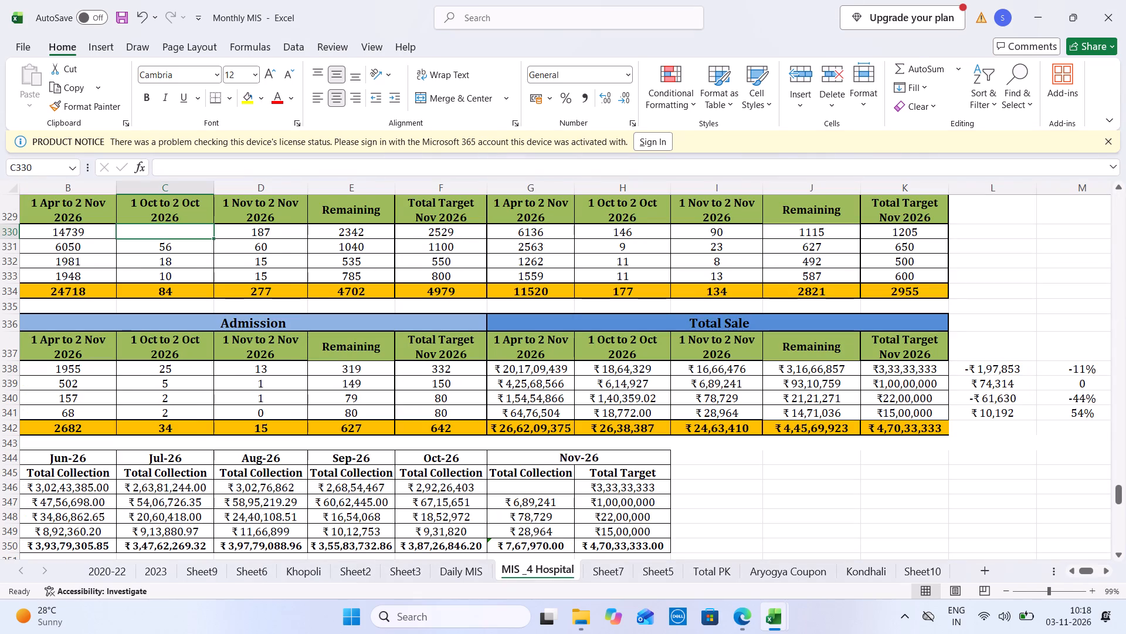
{"action": "type", "text": "257"}
{"action": "key", "text": "ctrl+s"}
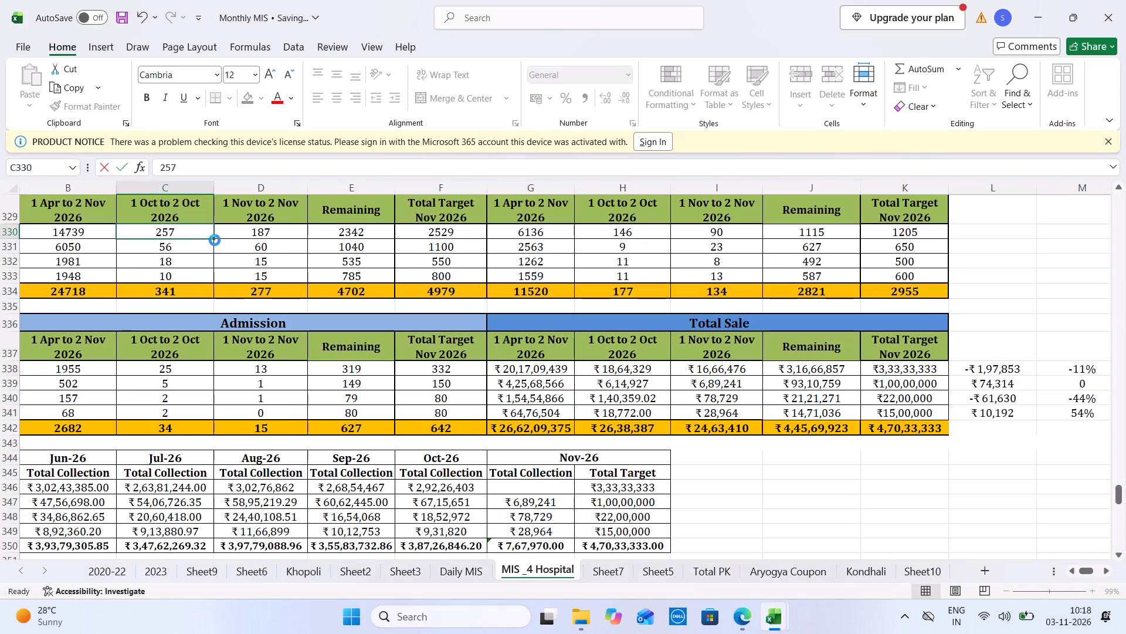
{"action": "key", "text": "ctrl+s"}
{"action": "key", "text": "ctrl+s"}
{"action": "key", "text": "ctrl+s"}
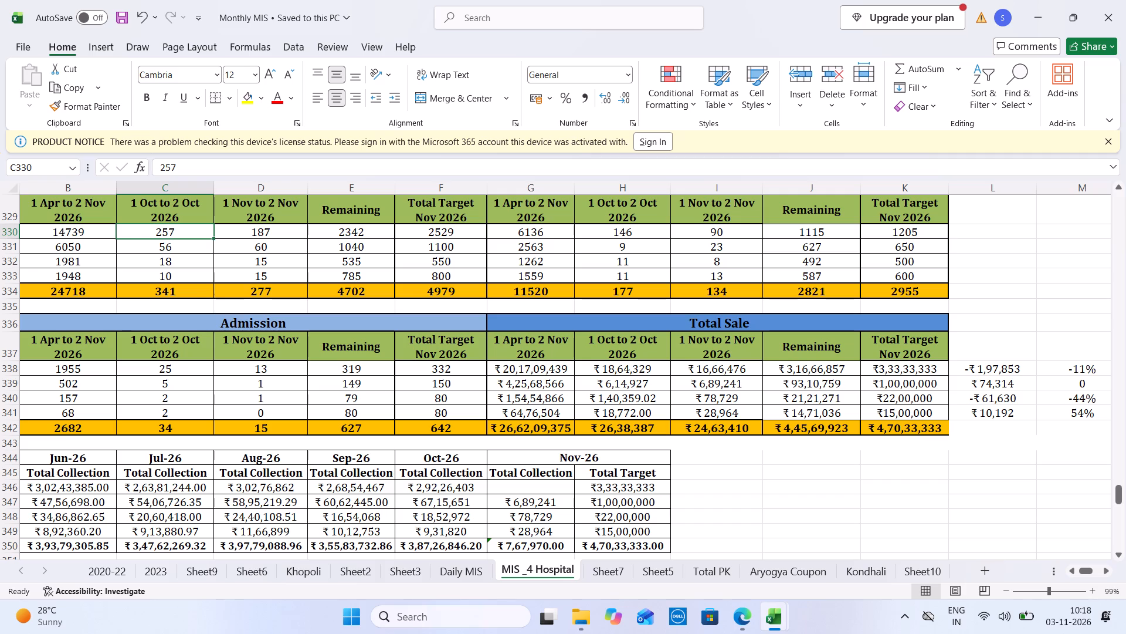
Enter 1666476 as Khopoli's November Total Collection in G346 and save Monthly MIS.
{"action": "left_click", "coordinate": [532, 492]}
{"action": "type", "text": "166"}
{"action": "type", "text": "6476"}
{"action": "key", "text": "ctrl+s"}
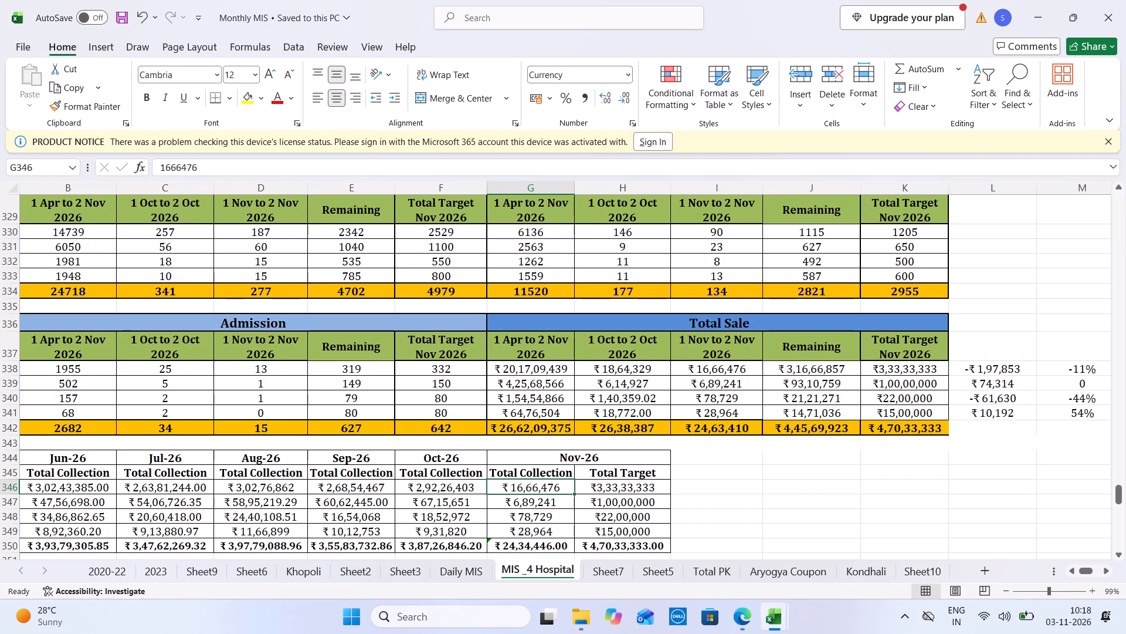
Copy the four hospitals' November collections from G346:G349 into the 1 Nov to 2 Nov 2026 MTD column starting at M355.
{"action": "left_click_drag", "start_coordinate": [541, 482], "coordinate": [547, 525]}
{"action": "key", "text": "ctrl+c"}
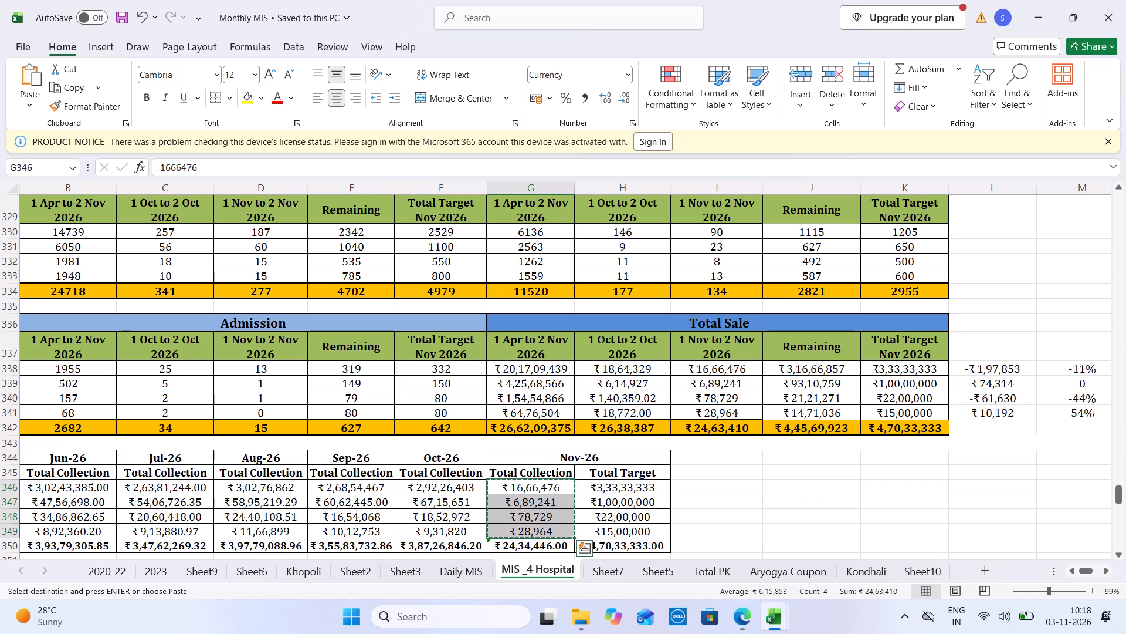
{"action": "key", "text": "Down"}
{"action": "key", "text": "Down"}
{"action": "key", "text": "Down"}
{"action": "key", "text": "Down"}
{"action": "key", "text": "Down"}
{"action": "key", "text": "Down"}
{"action": "key", "text": "Down"}
{"action": "key", "text": "Down"}
{"action": "key", "text": "Down"}
{"action": "key", "text": "Down"}
{"action": "key", "text": "Down"}
{"action": "key", "text": "Down"}
{"action": "key", "text": "Down"}
{"action": "key", "text": "Down"}
{"action": "key", "text": "Down"}
{"action": "key", "text": "Down"}
{"action": "key", "text": "Down"}
{"action": "key", "text": "Down"}
{"action": "key", "text": "Down"}
{"action": "key", "text": "Down"}
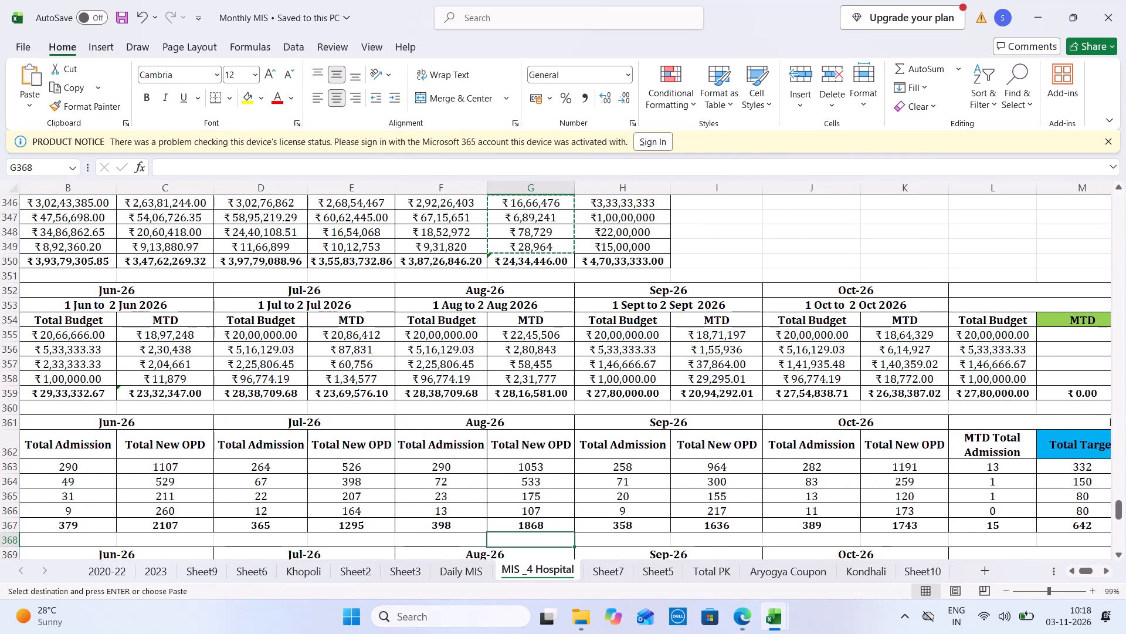
{"action": "left_click", "coordinate": [1054, 337]}
{"action": "key", "text": "ctrl+v"}
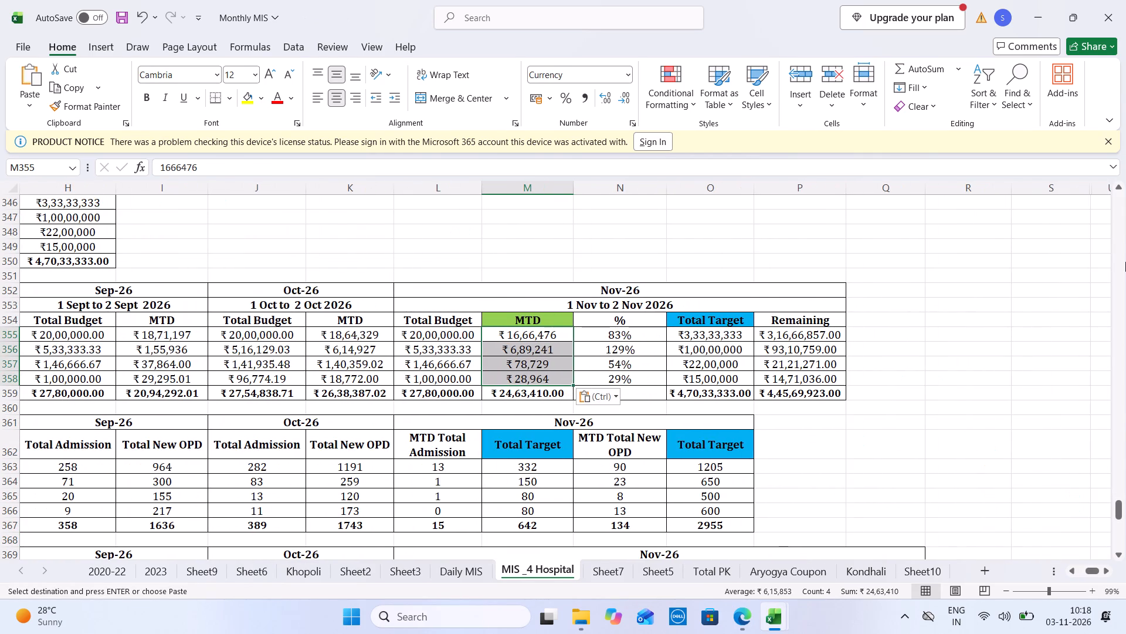
Paste the same collections into the Nov-26 Total Collection column of the Revenue Per Occupied Bed table starting at L396, and save.
{"action": "left_click_drag", "start_coordinate": [1122, 511], "coordinate": [1124, 532]}
{"action": "left_click", "coordinate": [1116, 544]}
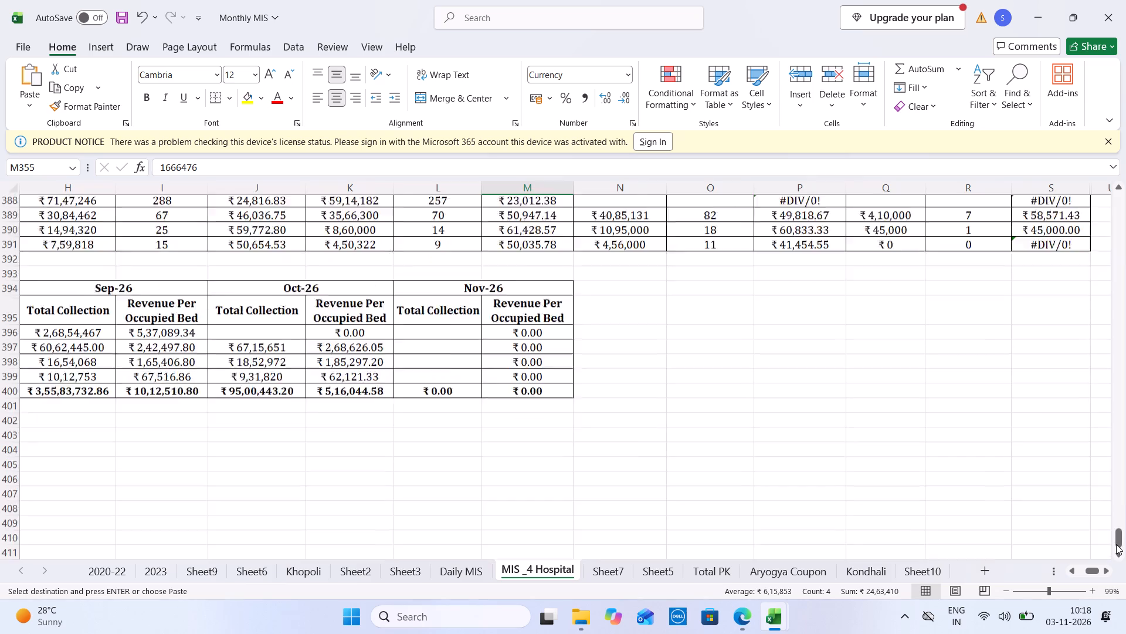
{"action": "left_click", "coordinate": [442, 263]}
{"action": "key", "text": "ctrl+v"}
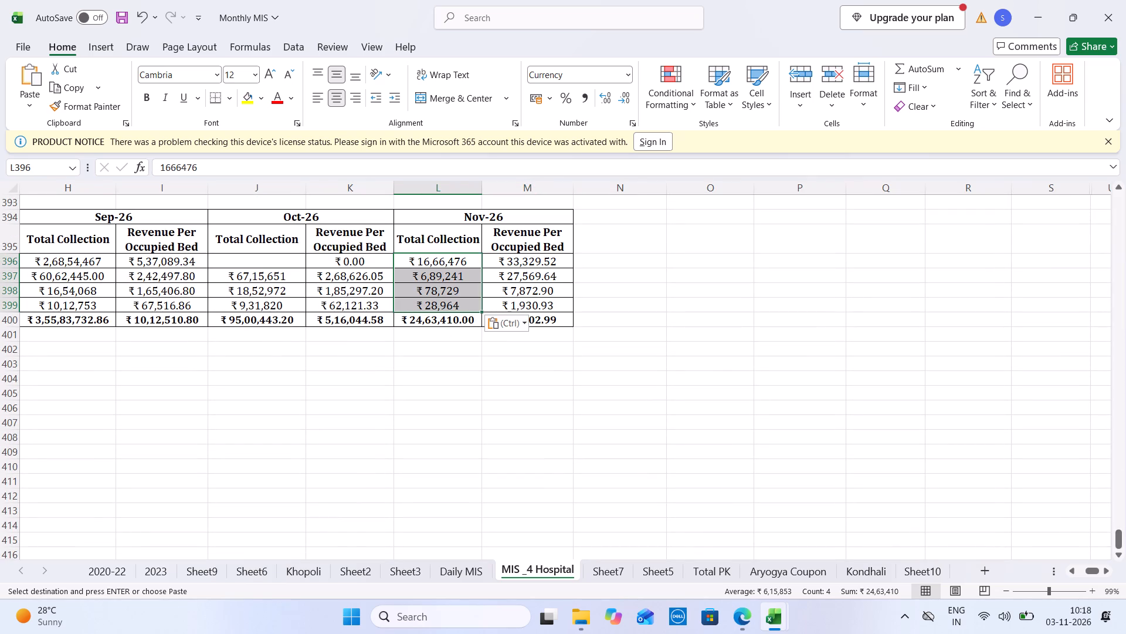
{"action": "key", "text": "ctrl+s"}
Enter 29970421 from Daily MIS as Khopoli's Oct-26 Total Collection in J396 of Monthly MIS and save the workbook.
{"action": "left_click", "coordinate": [267, 261]}
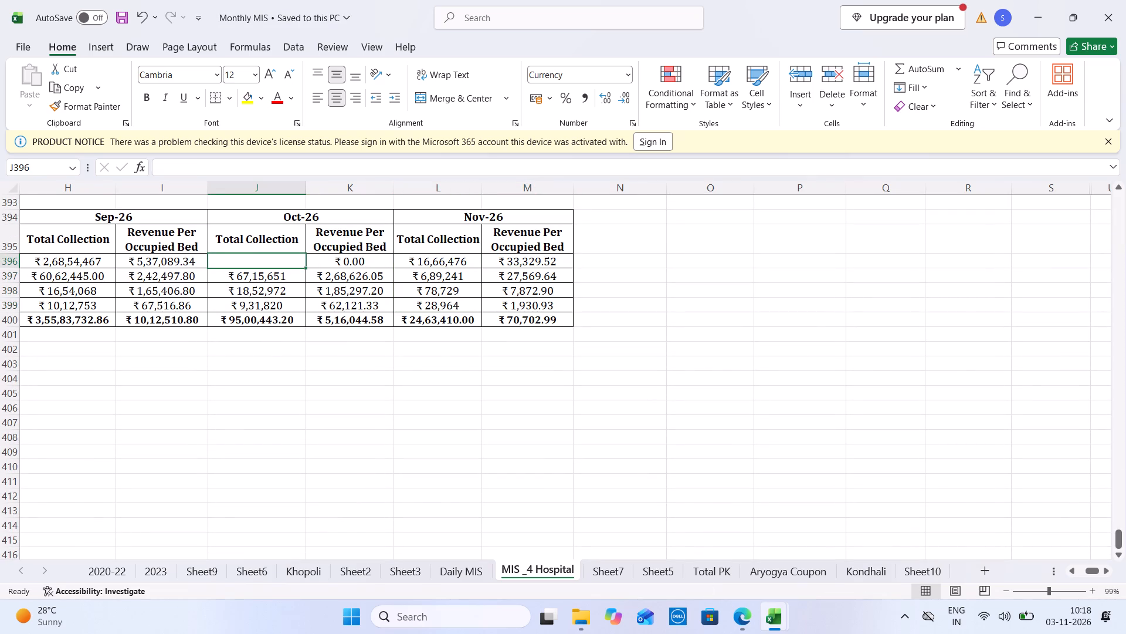
{"action": "key", "text": "ctrl+Tab"}
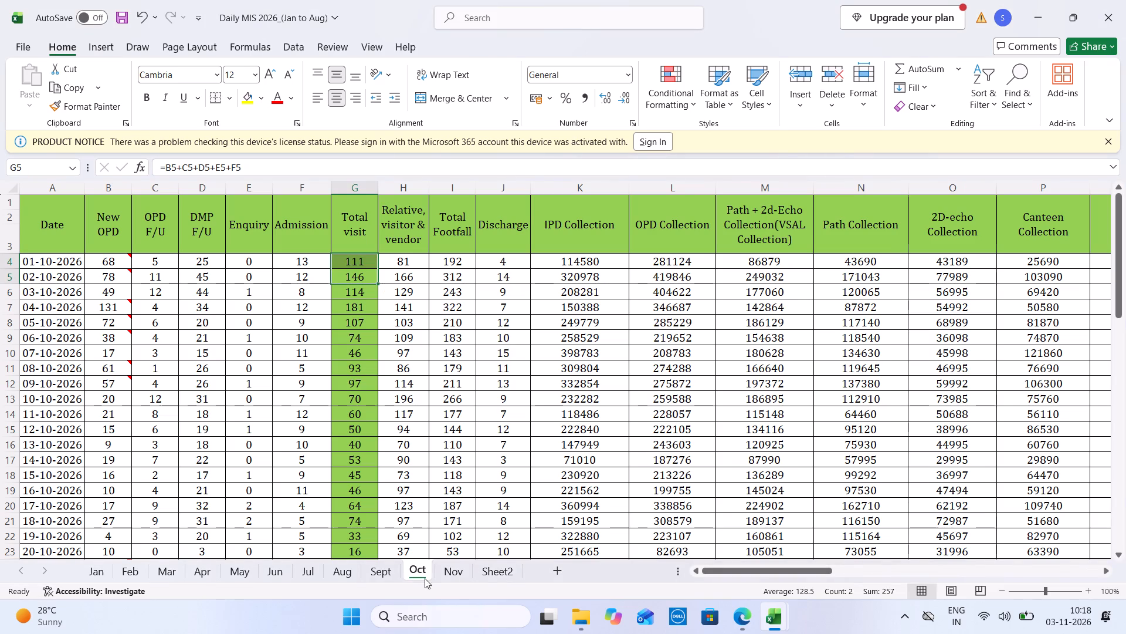
{"action": "left_click", "coordinate": [1114, 485]}
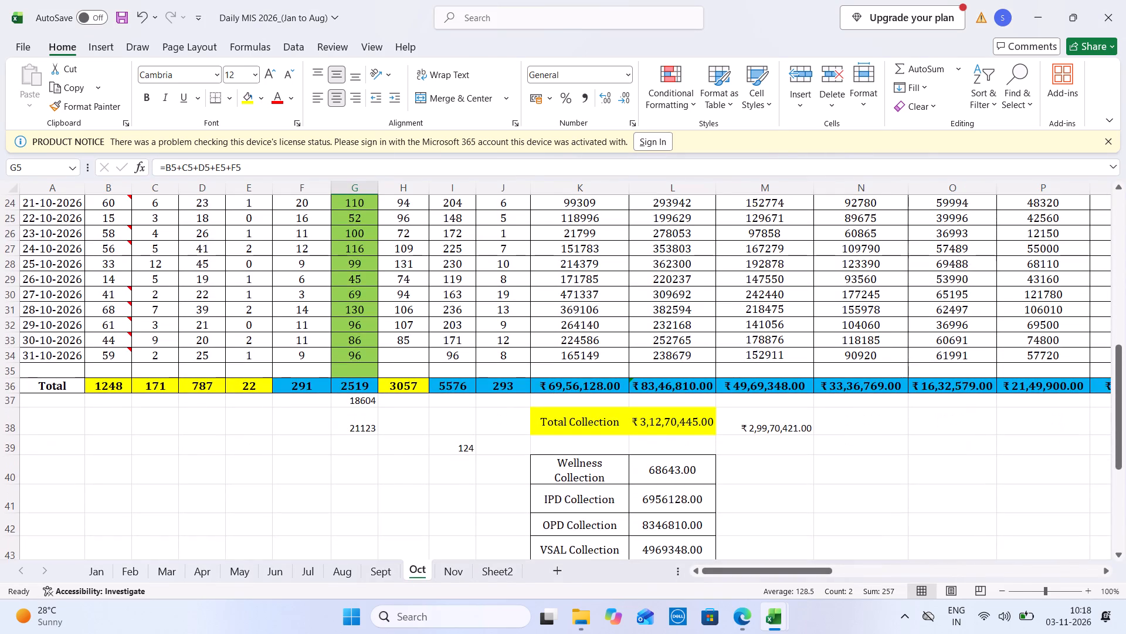
{"action": "key", "text": "ctrl+Tab"}
{"action": "type", "text": "29970"}
{"action": "key", "text": "ctrl+Tab"}
{"action": "key", "text": "ctrl+Tab"}
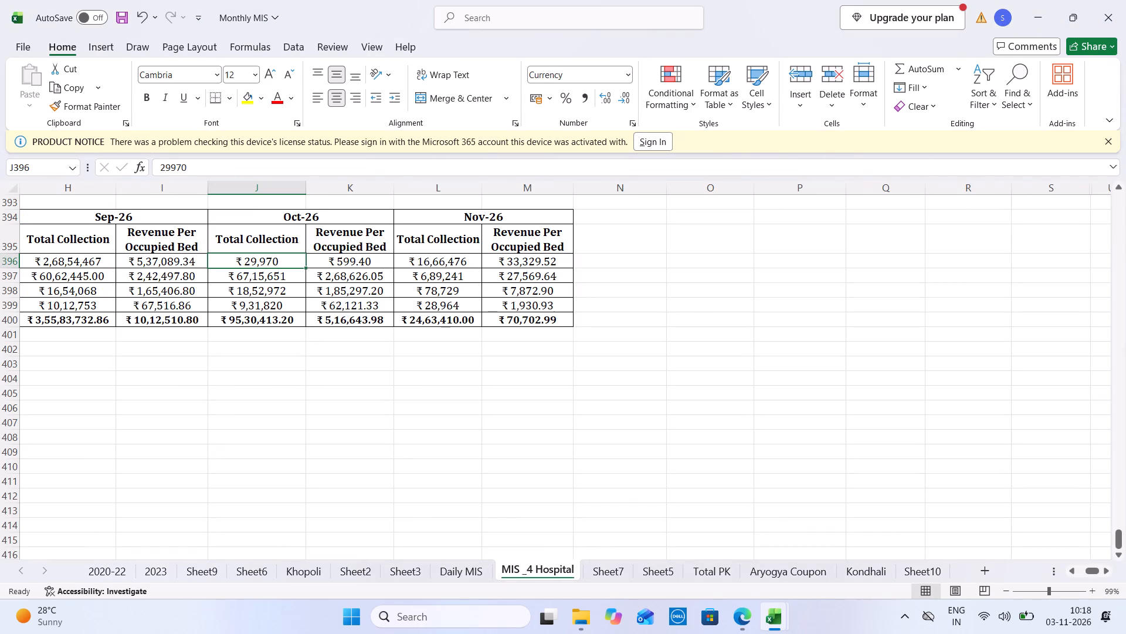
{"action": "double_click", "coordinate": [294, 264]}
{"action": "type", "text": "421"}
{"action": "key", "text": "Tab"}
{"action": "key", "text": "ctrl+s"}
Fill Khopoli's October figures in the Ticket Size table with IPD Collection 6956128 in N388 and MTD Discharge 293 in O388.
{"action": "key", "text": "Up"}
{"action": "key", "text": "Up"}
{"action": "key", "text": "Up"}
{"action": "key", "text": "Up"}
{"action": "key", "text": "Up"}
{"action": "key", "text": "Up"}
{"action": "key", "text": "Up"}
{"action": "key", "text": "Up"}
{"action": "key", "text": "Up"}
{"action": "key", "text": "Up"}
{"action": "key", "text": "Up"}
{"action": "key", "text": "Up"}
{"action": "key", "text": "Up"}
{"action": "key", "text": "Up"}
{"action": "key", "text": "Up"}
{"action": "key", "text": "Up"}
{"action": "key", "text": "Up"}
{"action": "key", "text": "Up"}
{"action": "key", "text": "Up"}
{"action": "key", "text": "Up"}
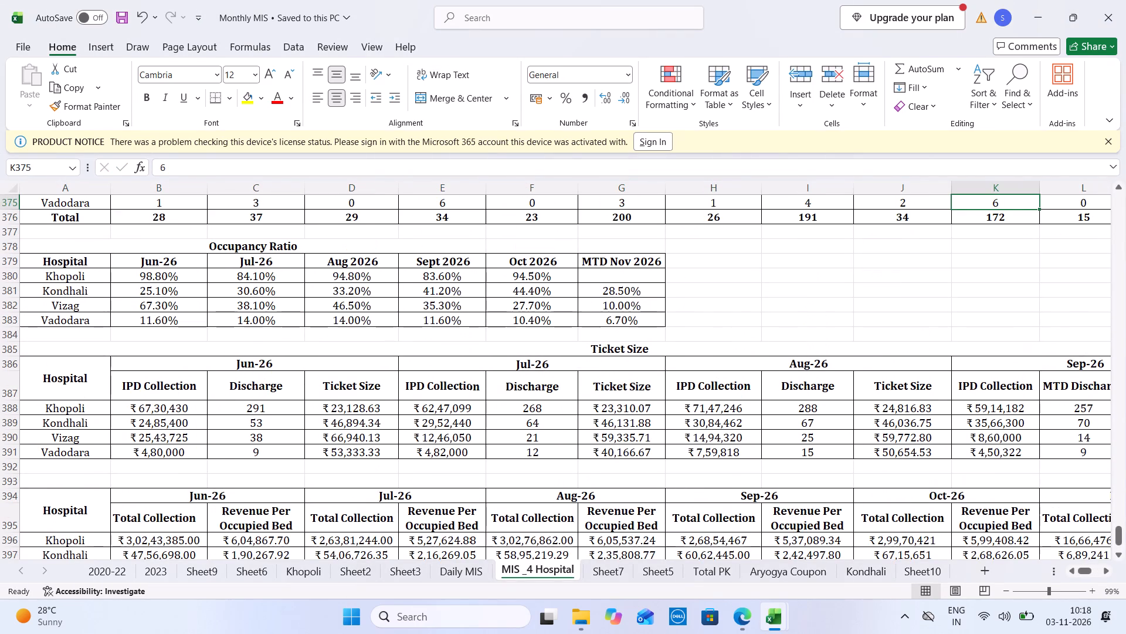
{"action": "left_click", "coordinate": [659, 366]}
{"action": "key", "text": "Right"}
{"action": "key", "text": "Right"}
{"action": "key", "text": "Right"}
{"action": "key", "text": "Right"}
{"action": "key", "text": "Right"}
{"action": "key", "text": "Right"}
{"action": "key", "text": "Right"}
{"action": "key", "text": "Right"}
{"action": "key", "text": "Right"}
{"action": "key", "text": "Right"}
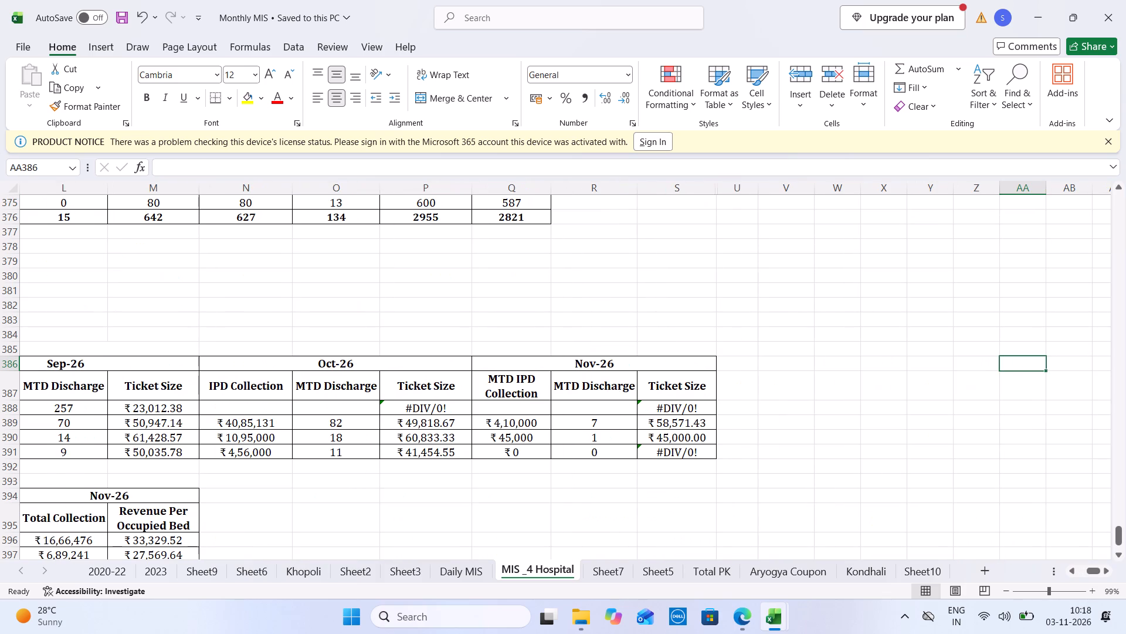
{"action": "left_click", "coordinate": [267, 416]}
{"action": "left_click", "coordinate": [273, 405]}
{"action": "key", "text": "ctrl+Tab"}
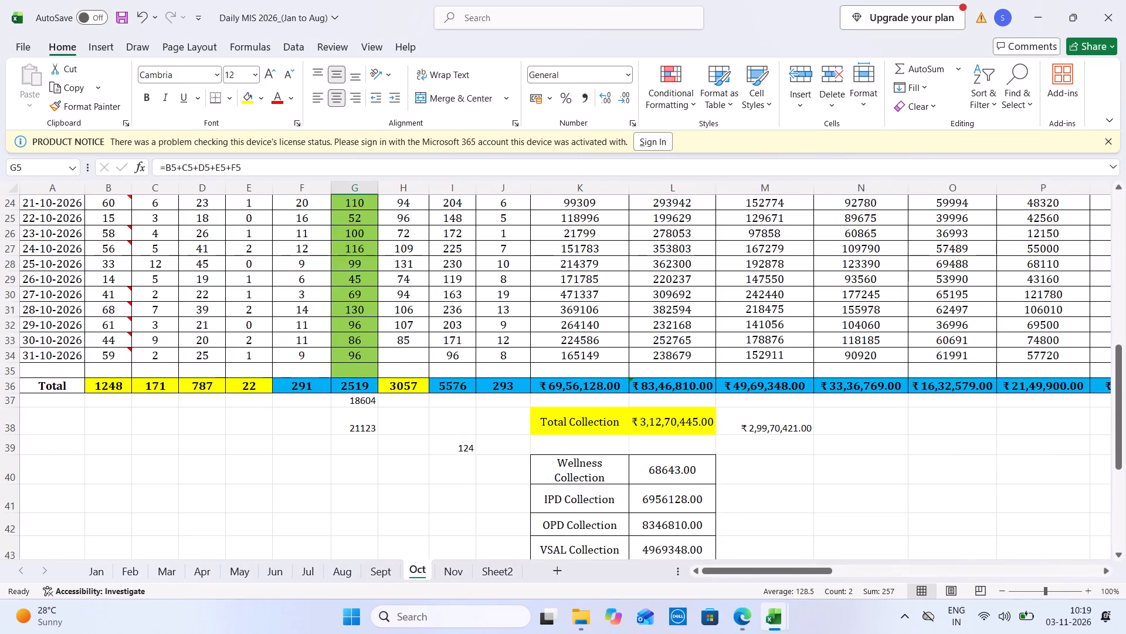
{"action": "key", "text": "ctrl+Tab"}
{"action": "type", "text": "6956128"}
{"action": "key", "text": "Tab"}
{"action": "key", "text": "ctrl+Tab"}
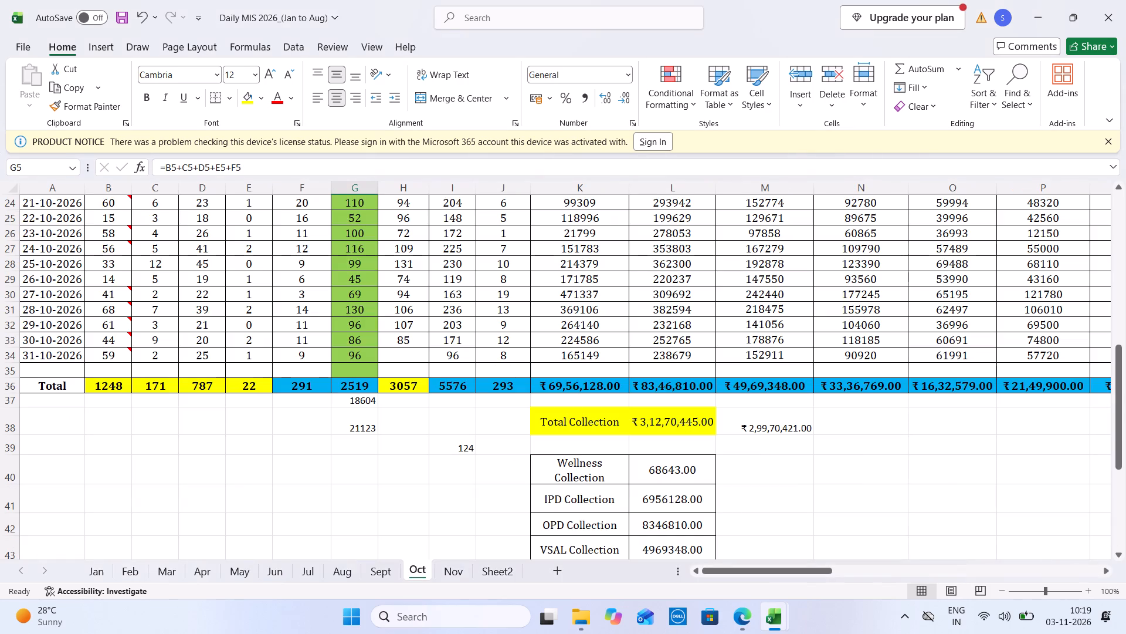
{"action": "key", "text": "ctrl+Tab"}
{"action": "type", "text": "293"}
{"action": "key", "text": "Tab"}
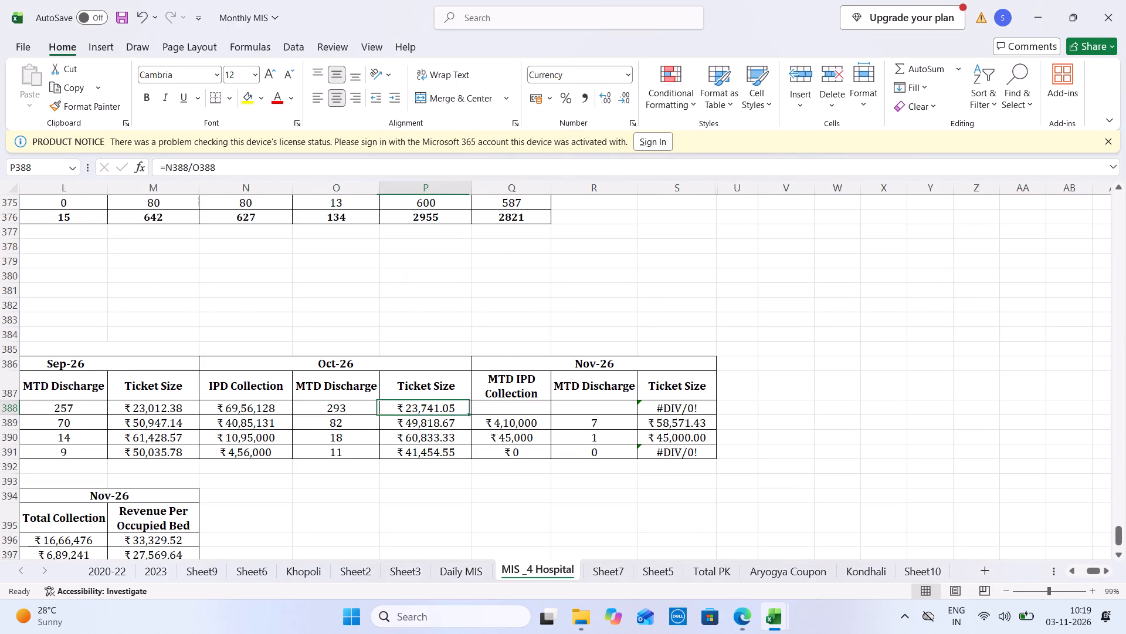
Fill Khopoli's November Ticket Size figures with MTD IPD Collection 254447 in Q388 and MTD Discharge 11 in R388, and save.
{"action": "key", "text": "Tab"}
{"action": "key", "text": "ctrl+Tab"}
{"action": "left_click", "coordinate": [459, 569]}
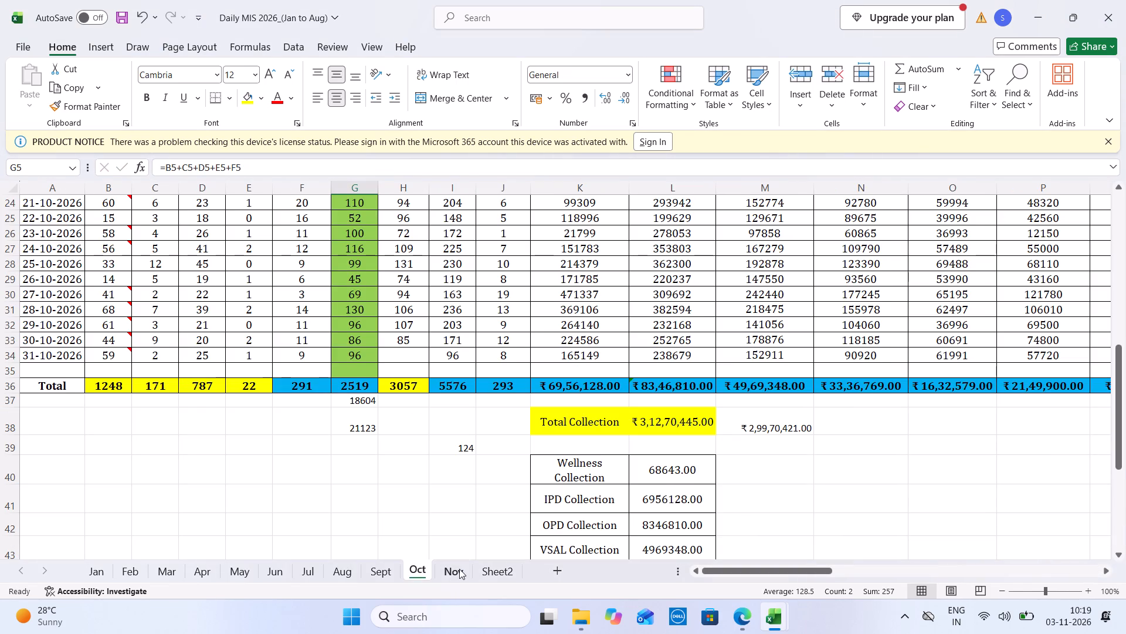
{"action": "key", "text": "ctrl+Tab"}
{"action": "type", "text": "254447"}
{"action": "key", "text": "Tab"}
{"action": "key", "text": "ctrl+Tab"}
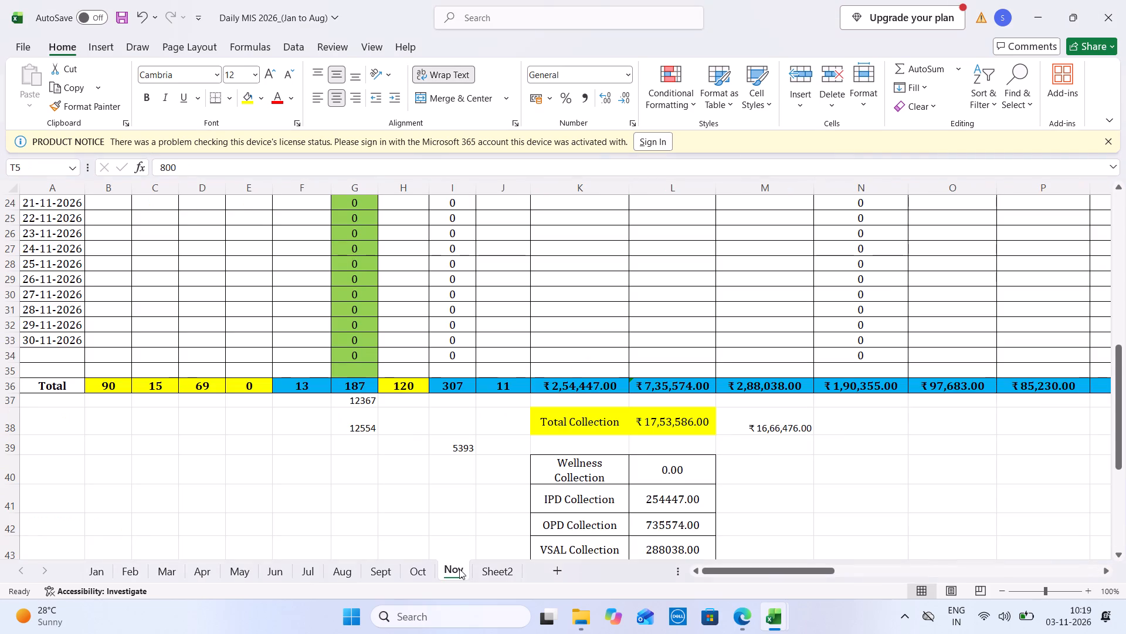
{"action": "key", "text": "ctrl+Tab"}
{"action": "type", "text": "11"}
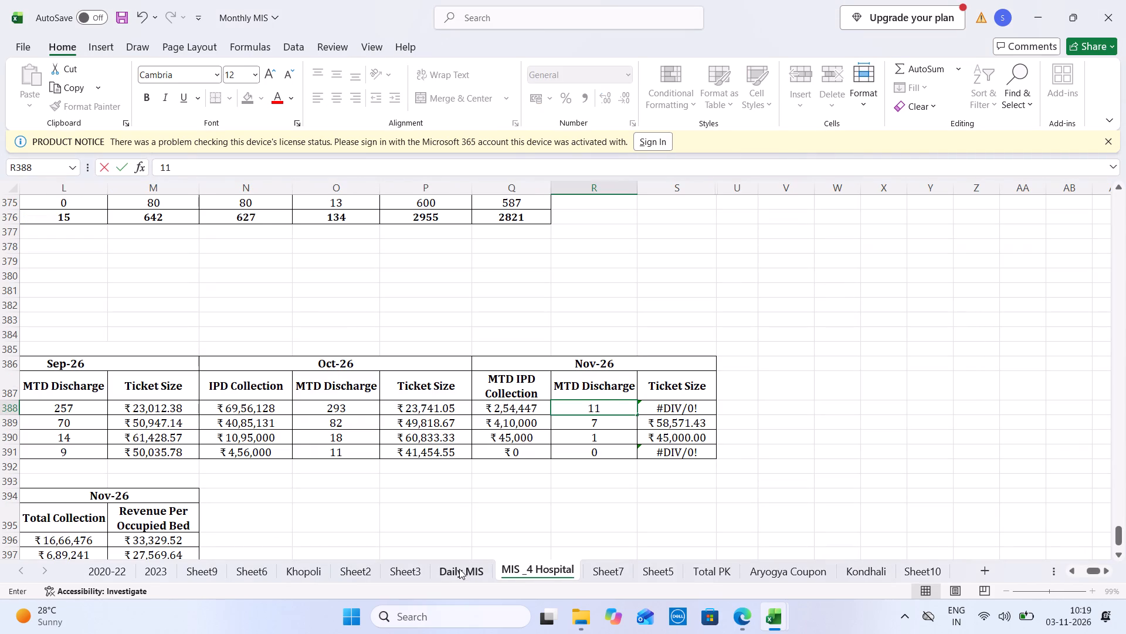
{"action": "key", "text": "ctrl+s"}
Review the Occupancy Ratio table and the month-to-date tables above it in Monthly MIS.
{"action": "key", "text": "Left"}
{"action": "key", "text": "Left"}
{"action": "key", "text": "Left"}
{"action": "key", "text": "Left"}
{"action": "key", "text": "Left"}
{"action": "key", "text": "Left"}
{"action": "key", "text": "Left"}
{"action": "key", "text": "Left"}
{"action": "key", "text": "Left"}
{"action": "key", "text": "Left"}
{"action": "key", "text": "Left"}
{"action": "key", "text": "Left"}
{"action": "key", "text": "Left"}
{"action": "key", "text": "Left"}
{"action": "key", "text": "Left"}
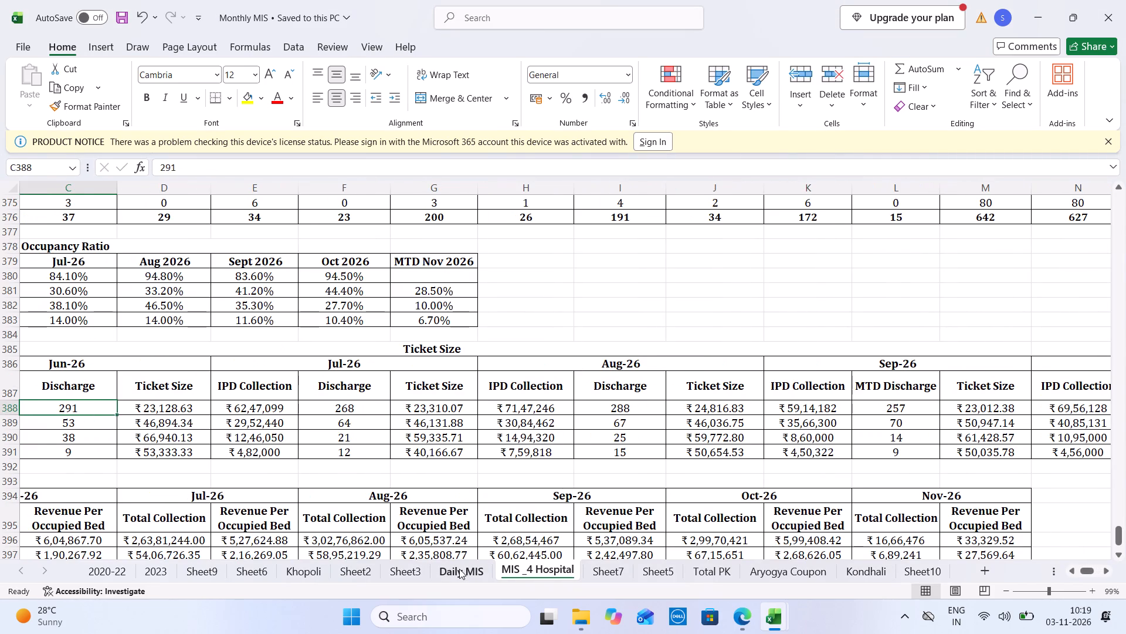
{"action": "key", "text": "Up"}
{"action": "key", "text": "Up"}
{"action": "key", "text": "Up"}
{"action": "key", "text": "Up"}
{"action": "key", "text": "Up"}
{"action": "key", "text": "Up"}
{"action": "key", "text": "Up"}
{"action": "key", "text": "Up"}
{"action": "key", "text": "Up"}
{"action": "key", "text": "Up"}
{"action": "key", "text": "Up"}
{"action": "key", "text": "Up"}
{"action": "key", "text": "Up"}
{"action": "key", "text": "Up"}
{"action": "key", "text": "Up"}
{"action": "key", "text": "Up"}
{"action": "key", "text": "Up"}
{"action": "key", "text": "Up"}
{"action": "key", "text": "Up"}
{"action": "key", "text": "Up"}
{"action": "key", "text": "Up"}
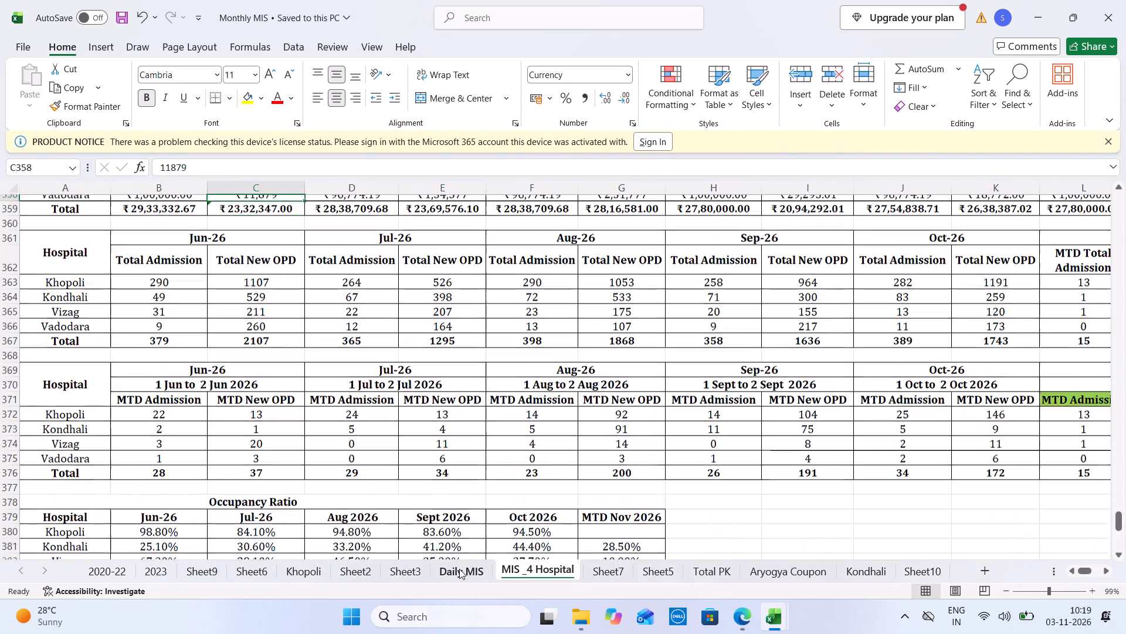
Bring up the first November days in Daily MIS and open the BED OCCUPANCY 2026 workbook from Pen drive > ALL DATA > BED OCCUPANCY.
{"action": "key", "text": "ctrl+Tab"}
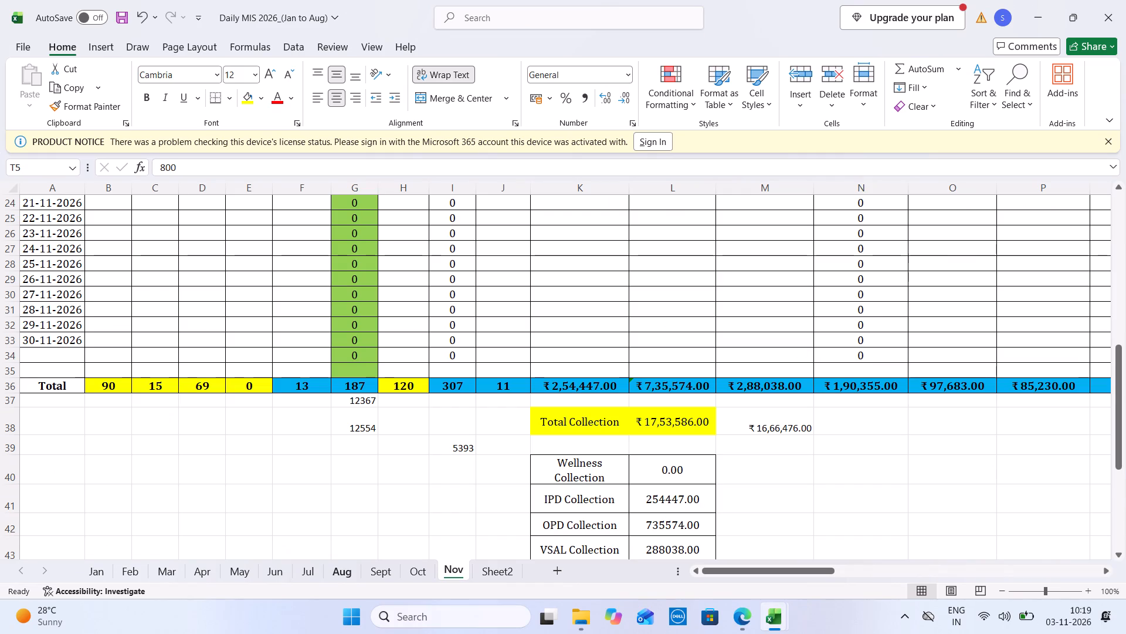
{"action": "left_click", "coordinate": [1110, 214]}
{"action": "left_click", "coordinate": [1118, 210]}
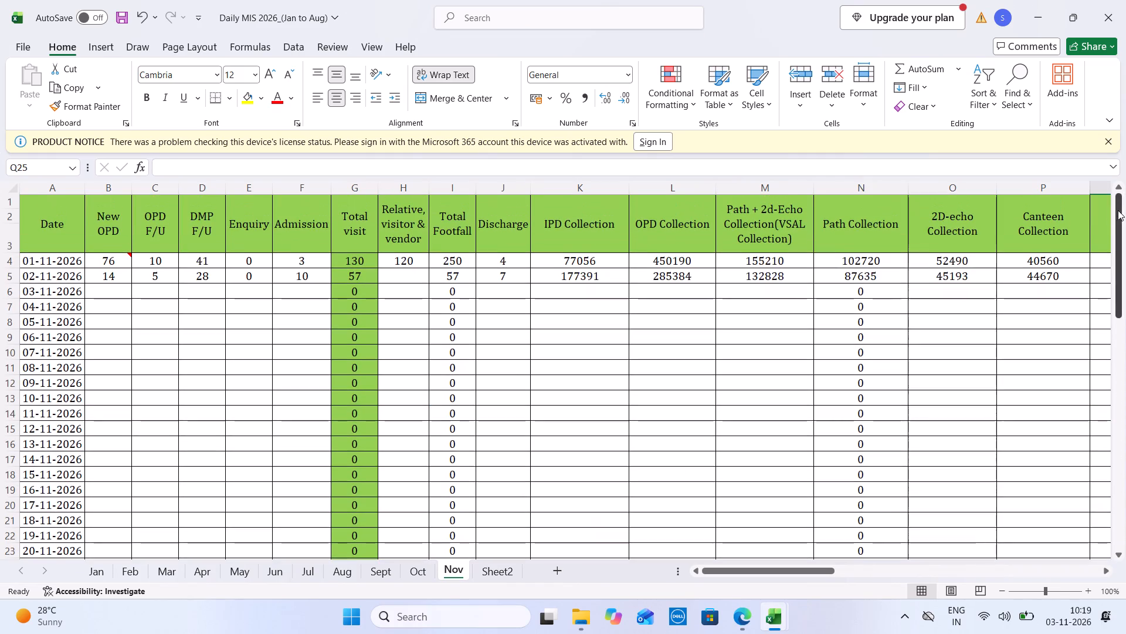
{"action": "left_click", "coordinate": [576, 614]}
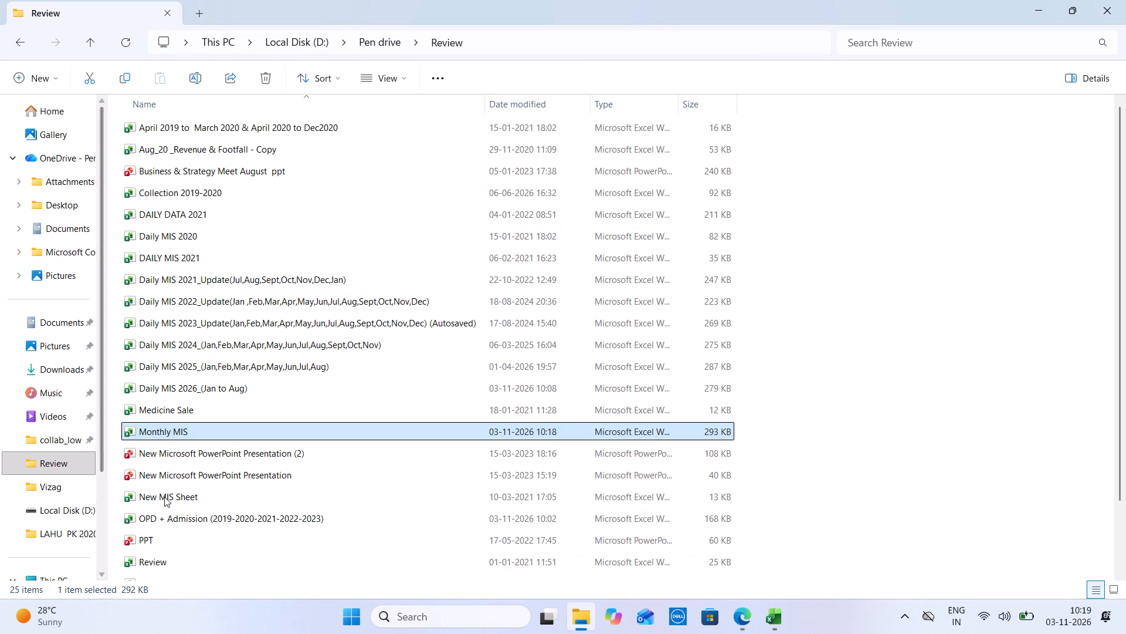
{"action": "left_click", "coordinate": [55, 508]}
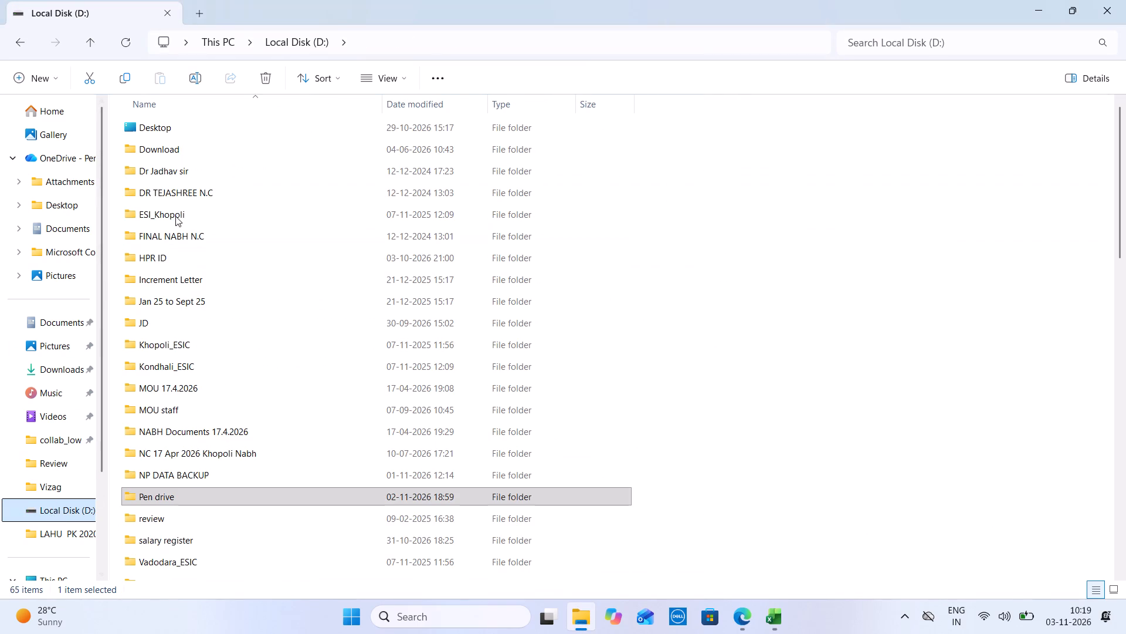
{"action": "left_click", "coordinate": [171, 485]}
{"action": "double_click", "coordinate": [164, 488]}
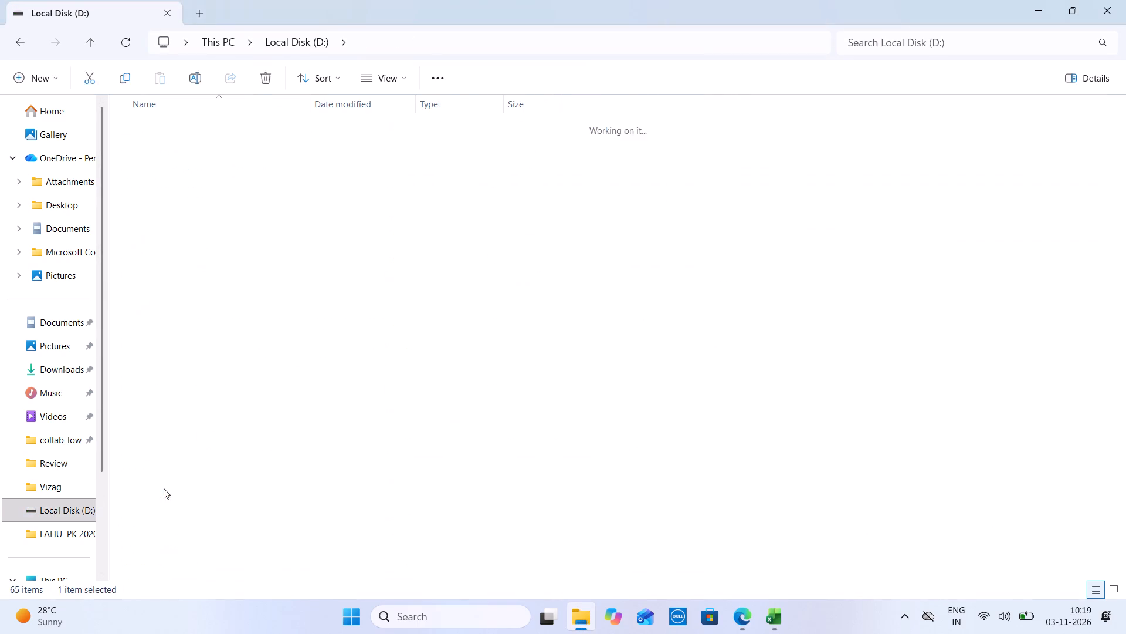
{"action": "double_click", "coordinate": [161, 176]}
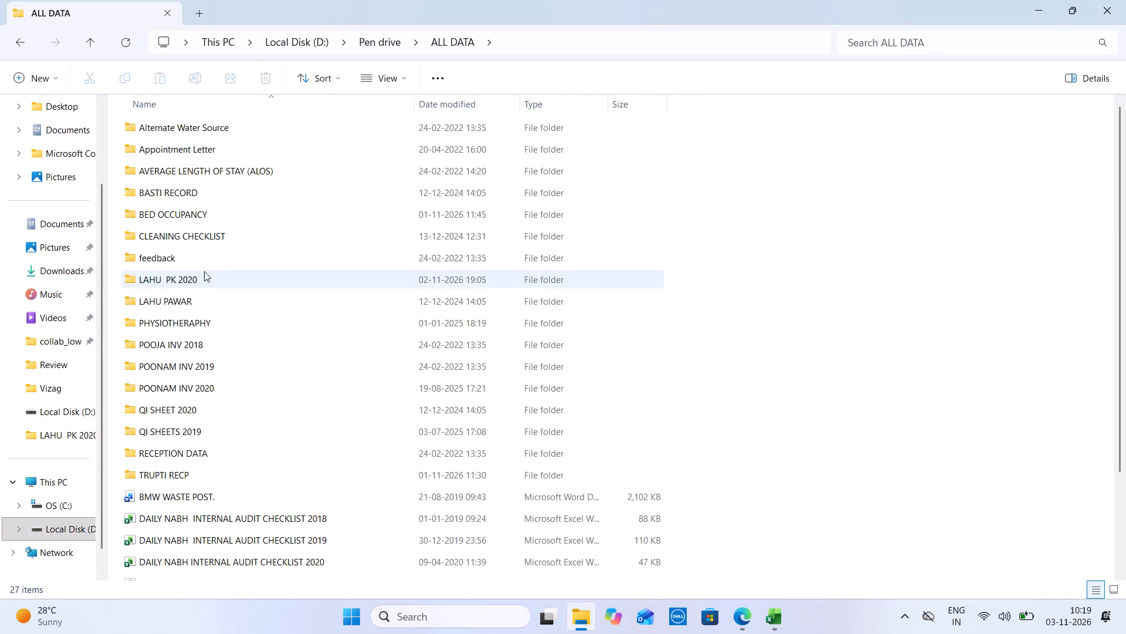
{"action": "double_click", "coordinate": [180, 225]}
{"action": "double_click", "coordinate": [208, 215]}
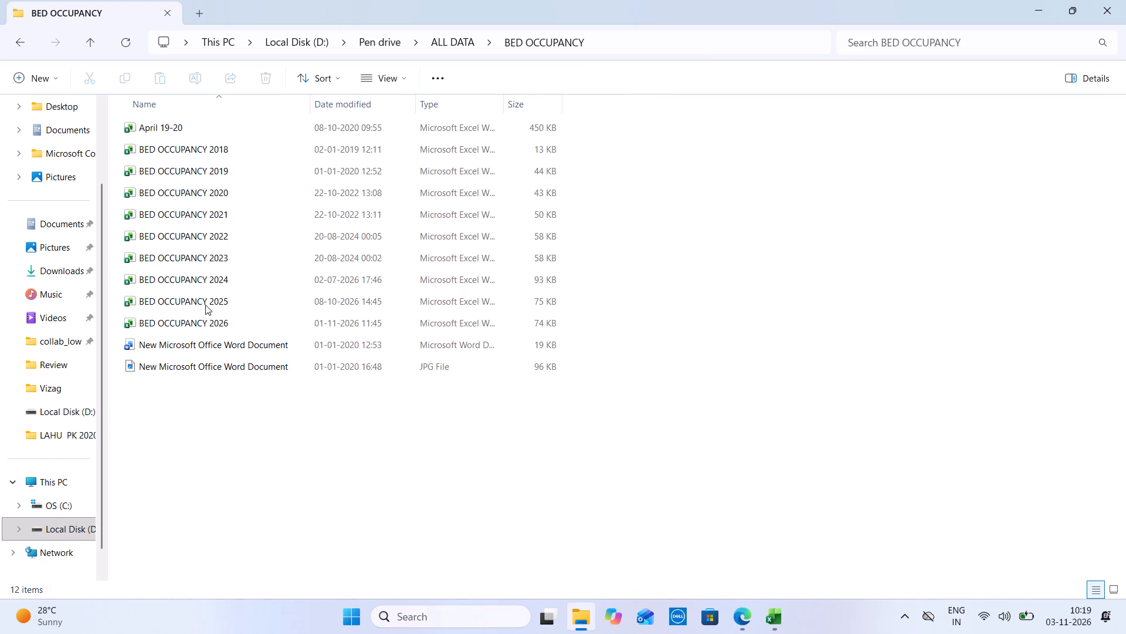
{"action": "double_click", "coordinate": [214, 322]}
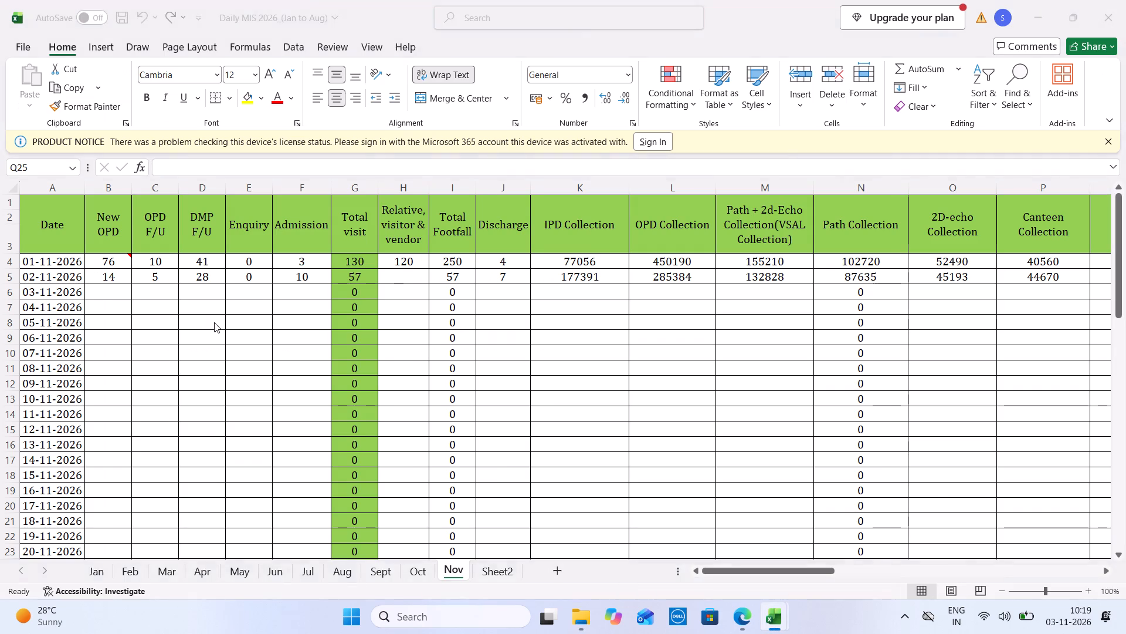
Enter admissions of 3 for 01-11-2026 and 10 for 02-11-2026 in the Nov sheet of BED OCCUPANCY 2026.
{"action": "left_click", "coordinate": [111, 261]}
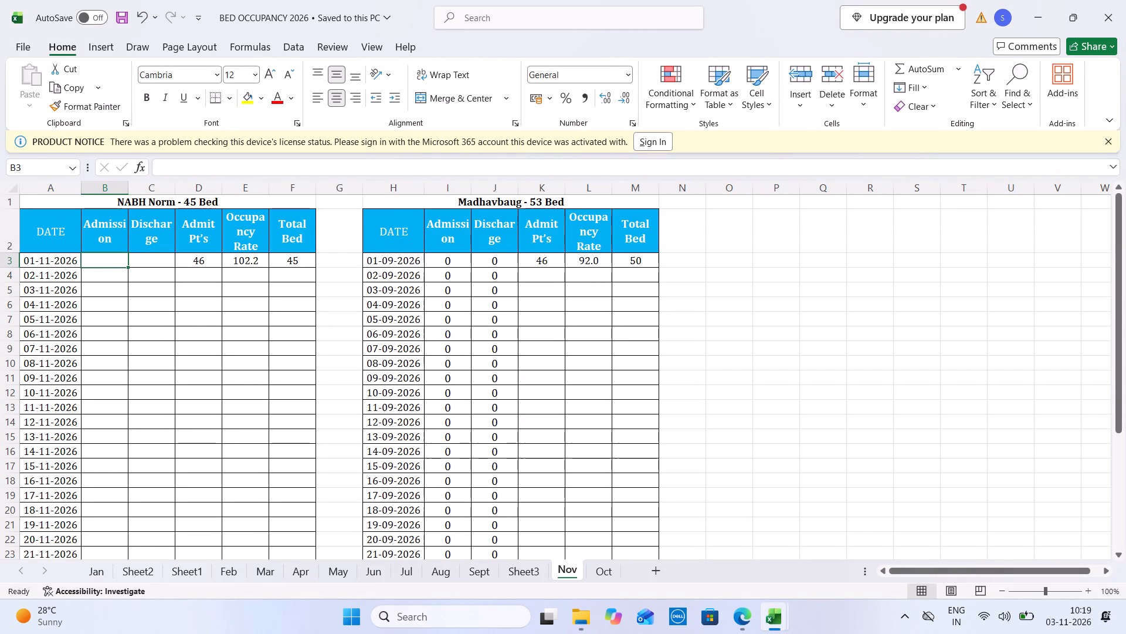
{"action": "key", "text": "ctrl+Tab"}
{"action": "key", "text": "ctrl+Tab"}
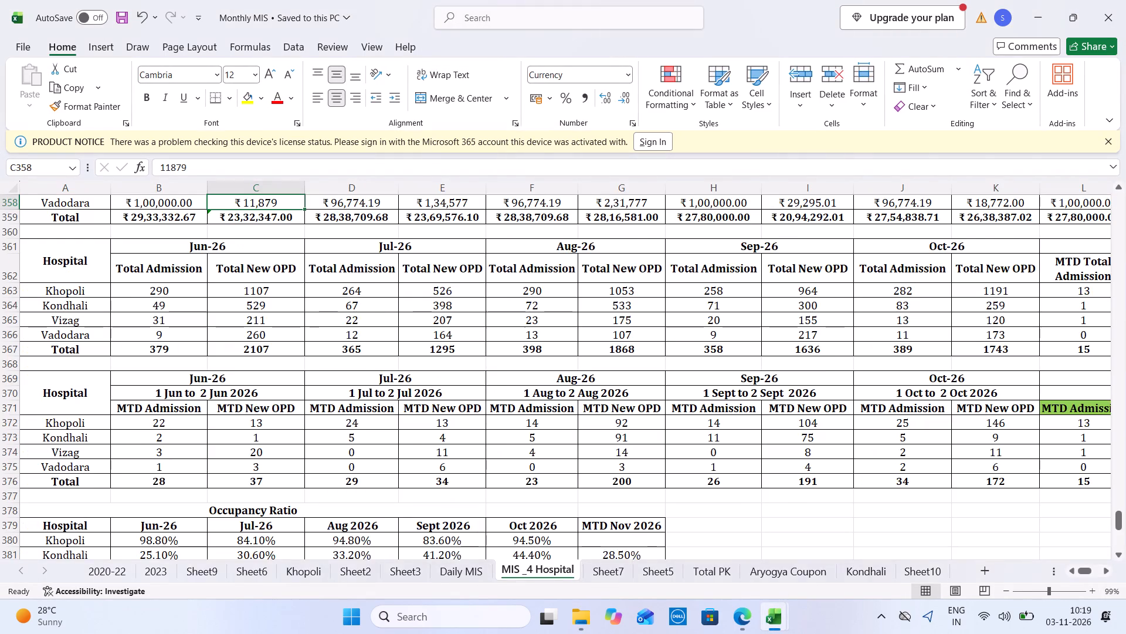
{"action": "key", "text": "ctrl+Tab"}
{"action": "key", "text": "3"}
{"action": "key", "text": "Down"}
{"action": "type", "text": "10"}
{"action": "key", "text": "Tab"}
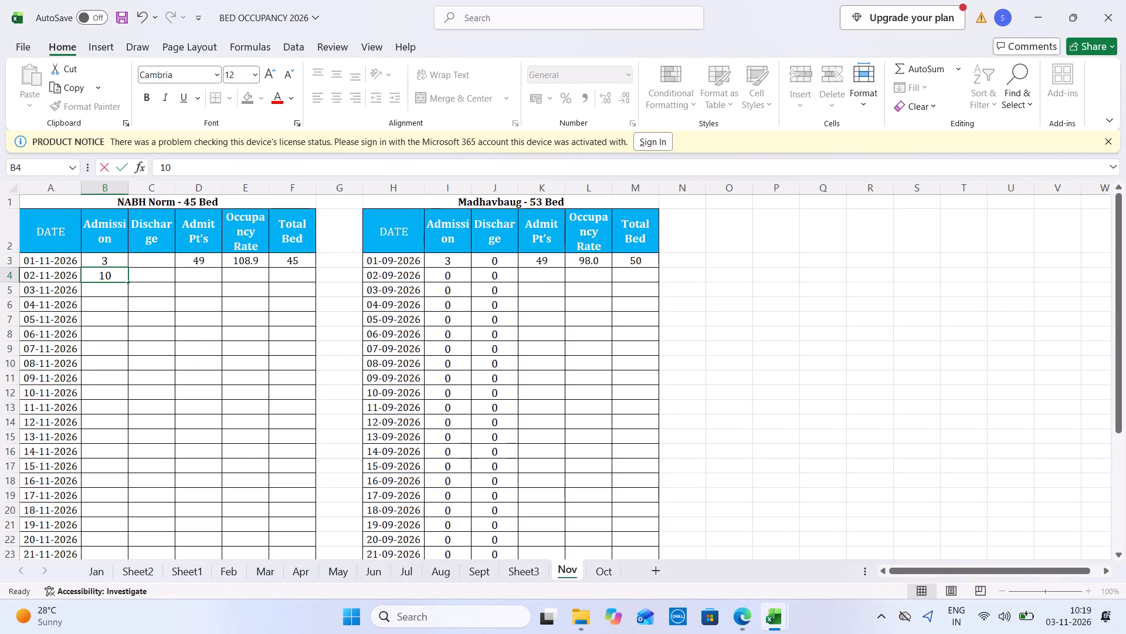
Enter discharges of 4 for 01-11-2026 and 7 for 02-11-2026 in the NABH Norm table.
{"action": "key", "text": "ctrl+Tab"}
{"action": "key", "text": "ctrl+Tab"}
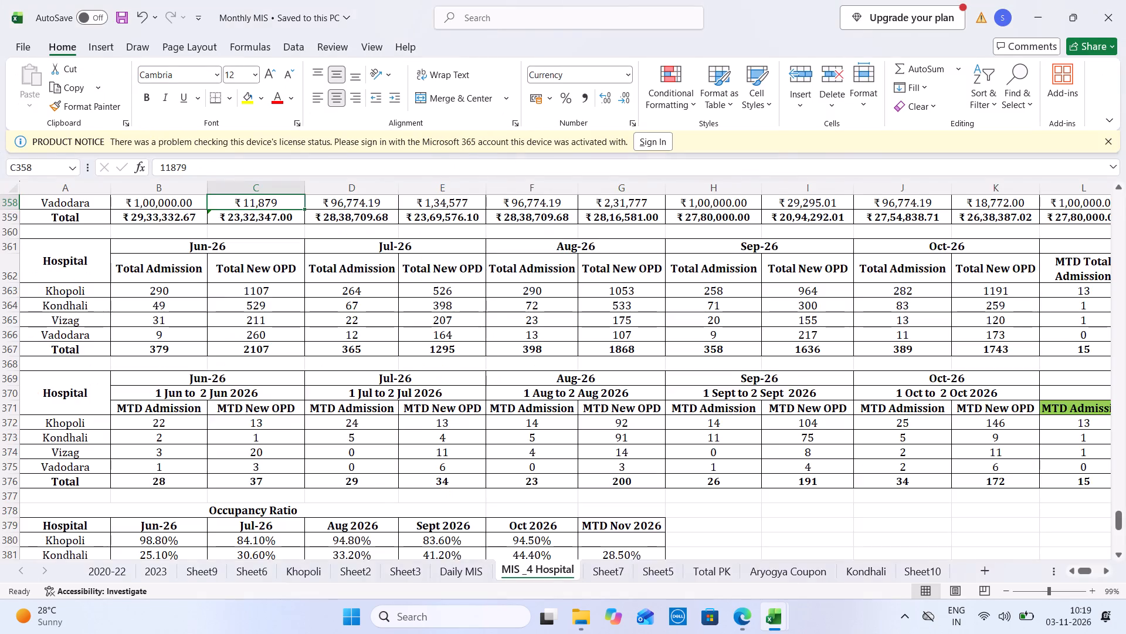
{"action": "key", "text": "ctrl+Tab"}
{"action": "key", "text": "Up"}
{"action": "key", "text": "4"}
{"action": "key", "text": "Down"}
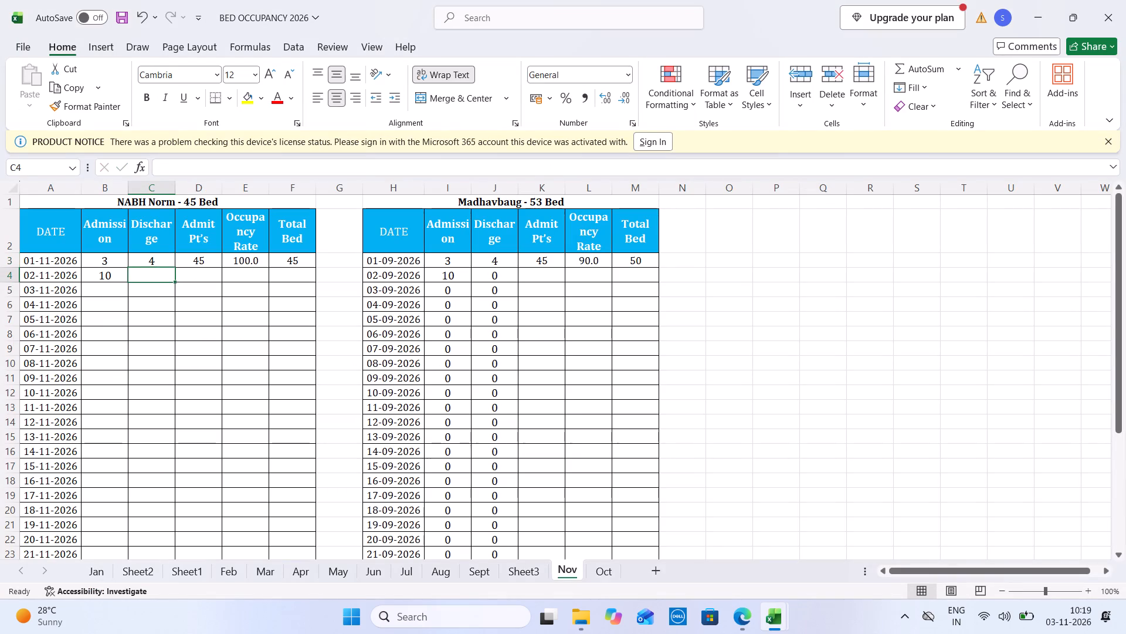
{"action": "key", "text": "7"}
Calculate the NABH Norm admitted patients for 02-11-2026 as previous day's patients minus discharges plus admissions (=D3-C4+B4).
{"action": "left_click", "coordinate": [210, 274]}
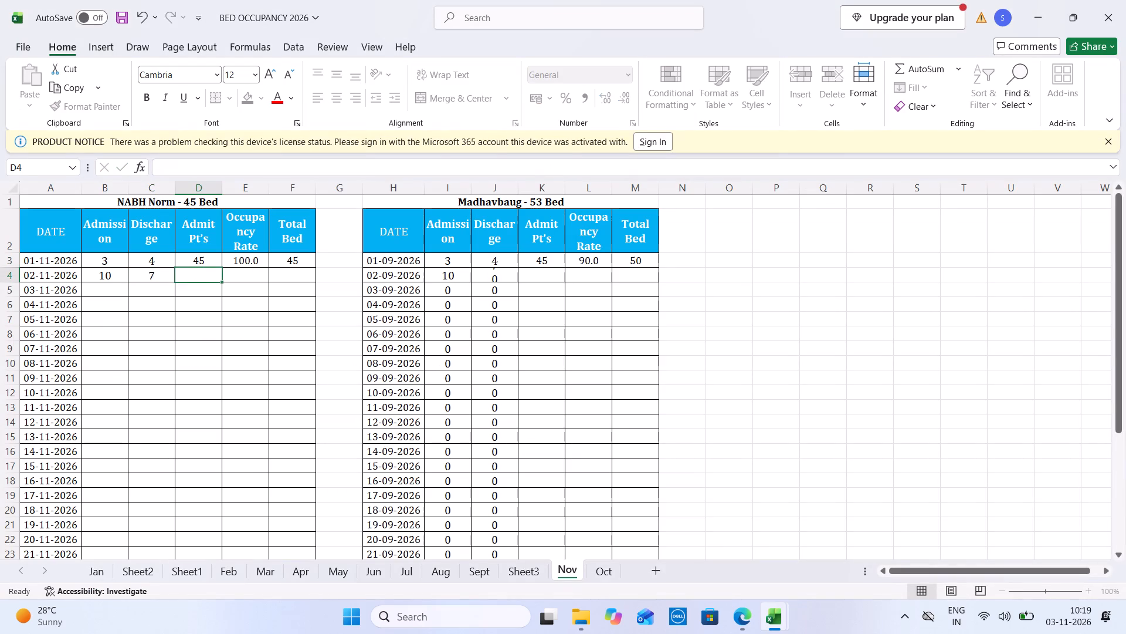
{"action": "key", "text": "equal"}
{"action": "key", "text": "Up"}
{"action": "key", "text": "minus"}
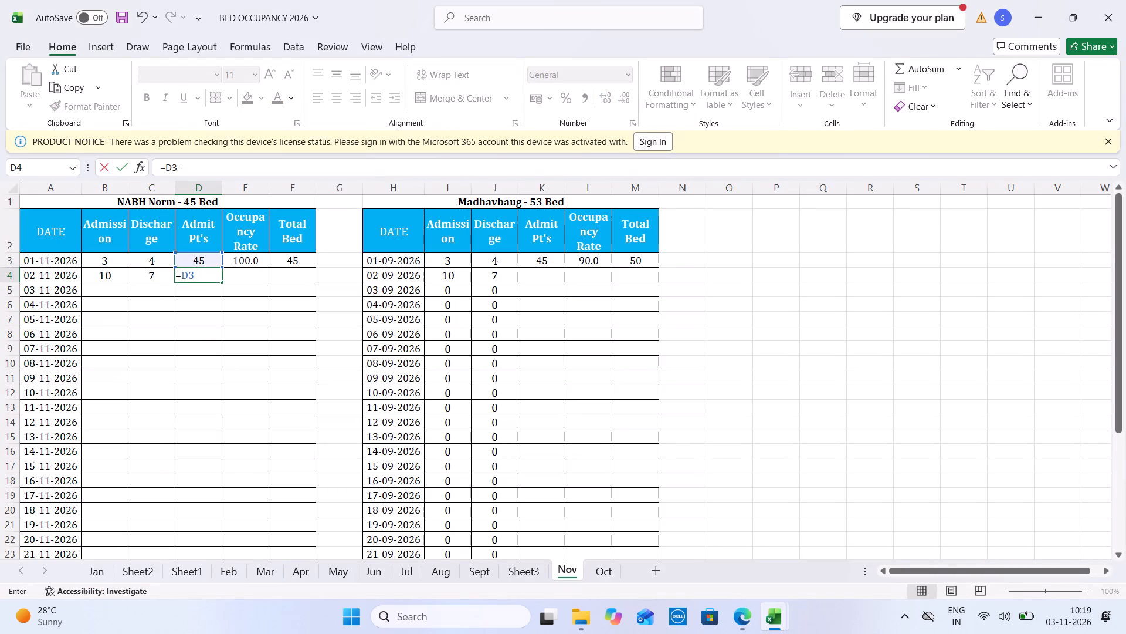
{"action": "key", "text": "Left"}
{"action": "key", "text": "plus"}
{"action": "key", "text": "Left"}
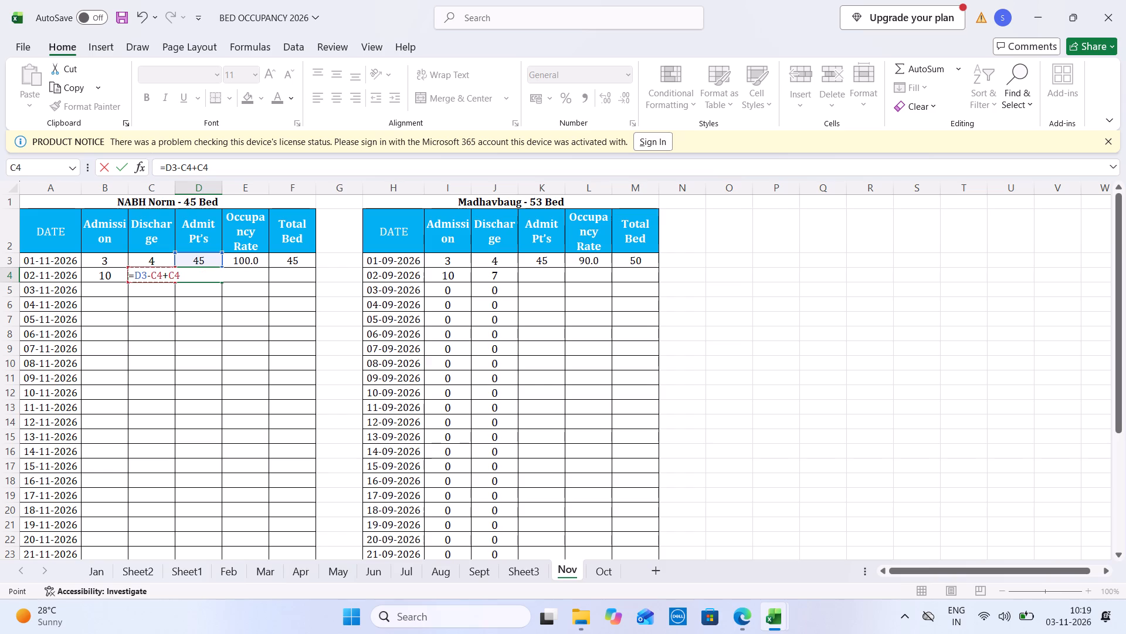
{"action": "key", "text": "Left"}
{"action": "key", "text": "Return"}
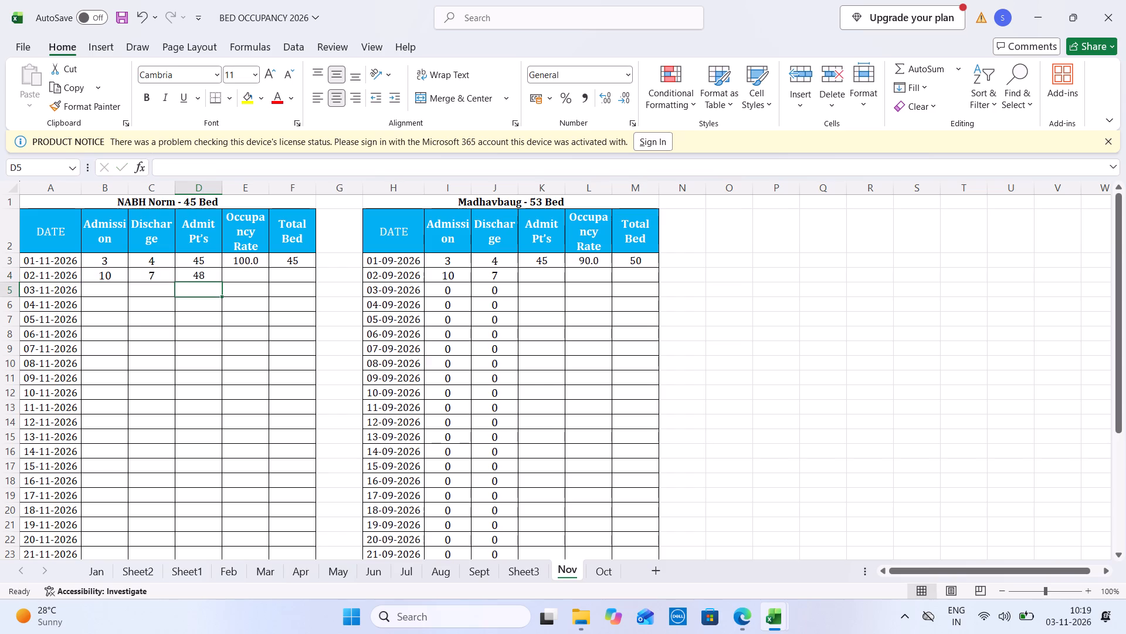
Copy the NABH Norm occupancy rate and total bed cells from 01-11-2026 down to 02-11-2026.
{"action": "left_click_drag", "start_coordinate": [260, 257], "coordinate": [278, 259]}
{"action": "key", "text": "ctrl+c"}
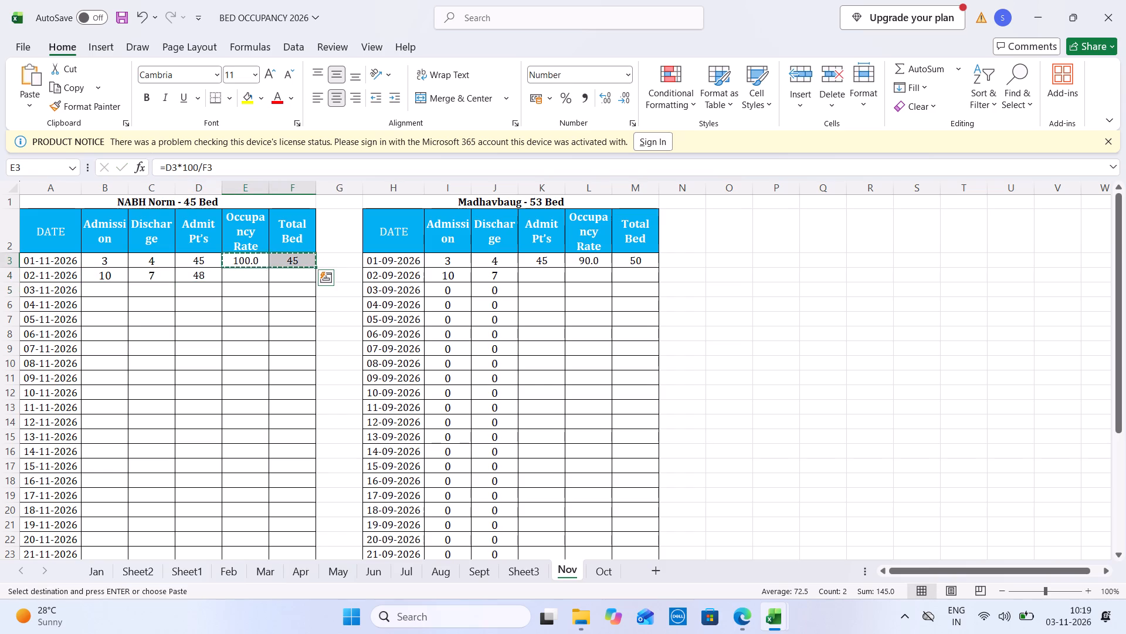
{"action": "key", "text": "Down"}
{"action": "key", "text": "ctrl+v"}
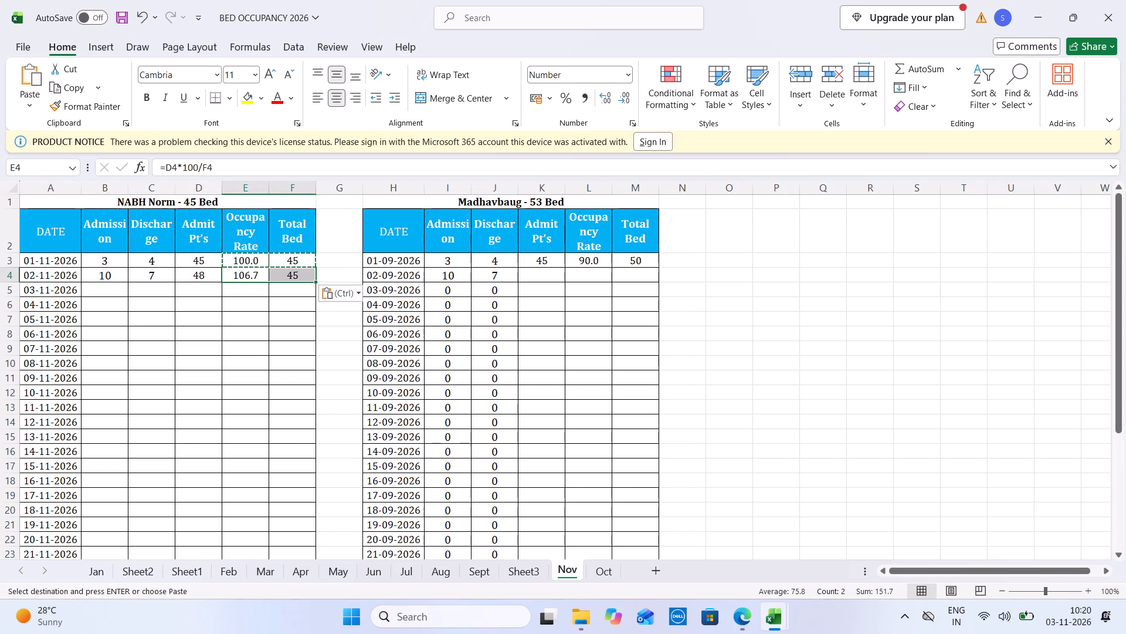
Calculate the Madhavbaug admitted patients in the 02-09-2026 row as previous day's patients minus discharges plus admissions (=K3-J4+I4).
{"action": "left_click", "coordinate": [544, 271]}
{"action": "key", "text": "equal"}
{"action": "key", "text": "Up"}
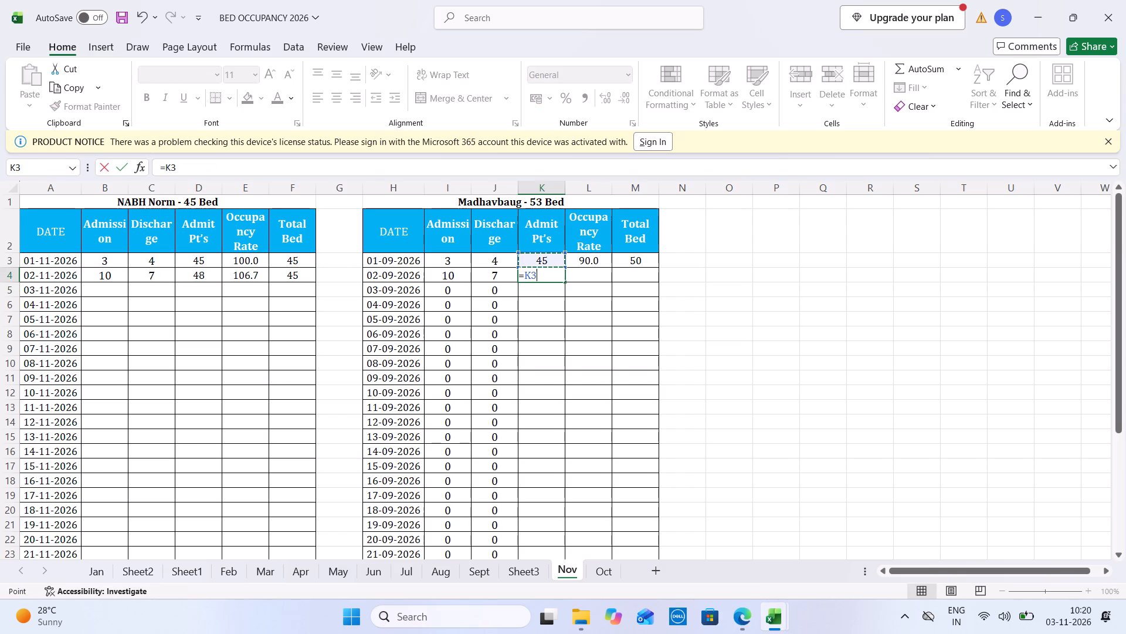
{"action": "key", "text": "minus"}
{"action": "key", "text": "Left"}
{"action": "key", "text": "plus"}
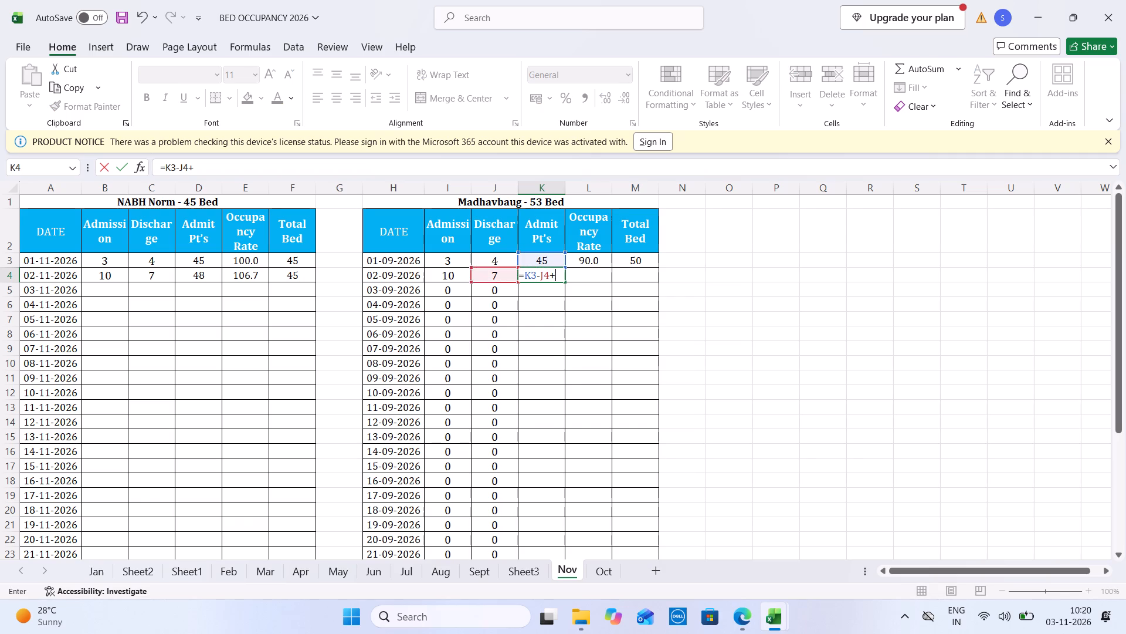
{"action": "key", "text": "Left"}
{"action": "key", "text": "Left"}
{"action": "key", "text": "Return"}
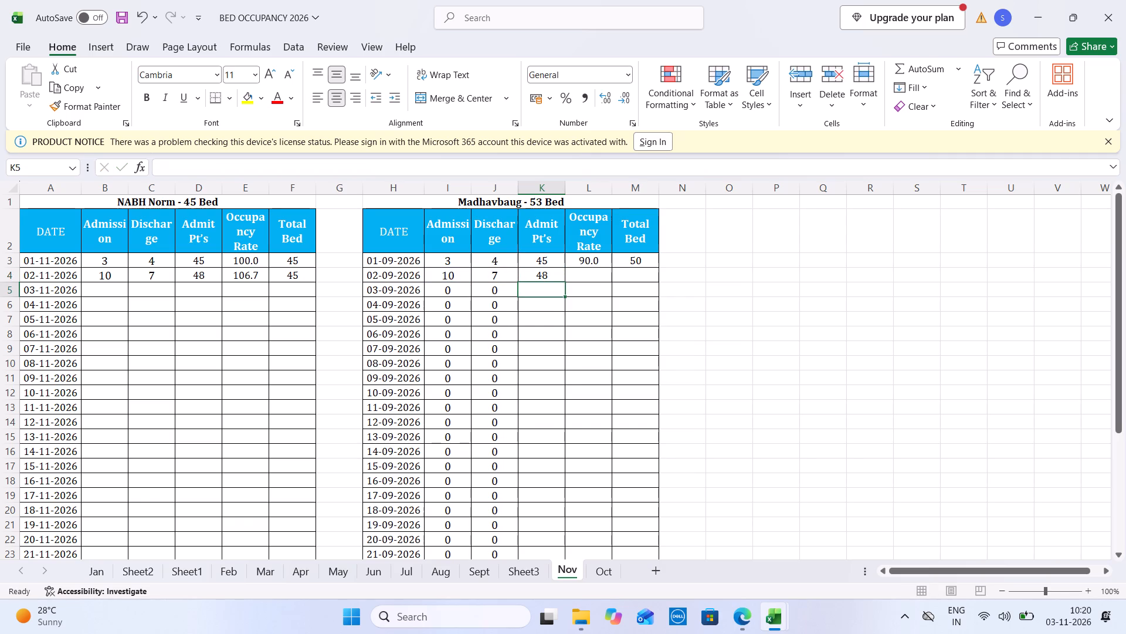
Copy the Madhavbaug occupancy rate and total bed cells from the first date row down to the 02-09-2026 row.
{"action": "left_click", "coordinate": [561, 267]}
{"action": "left_click_drag", "start_coordinate": [588, 257], "coordinate": [625, 255]}
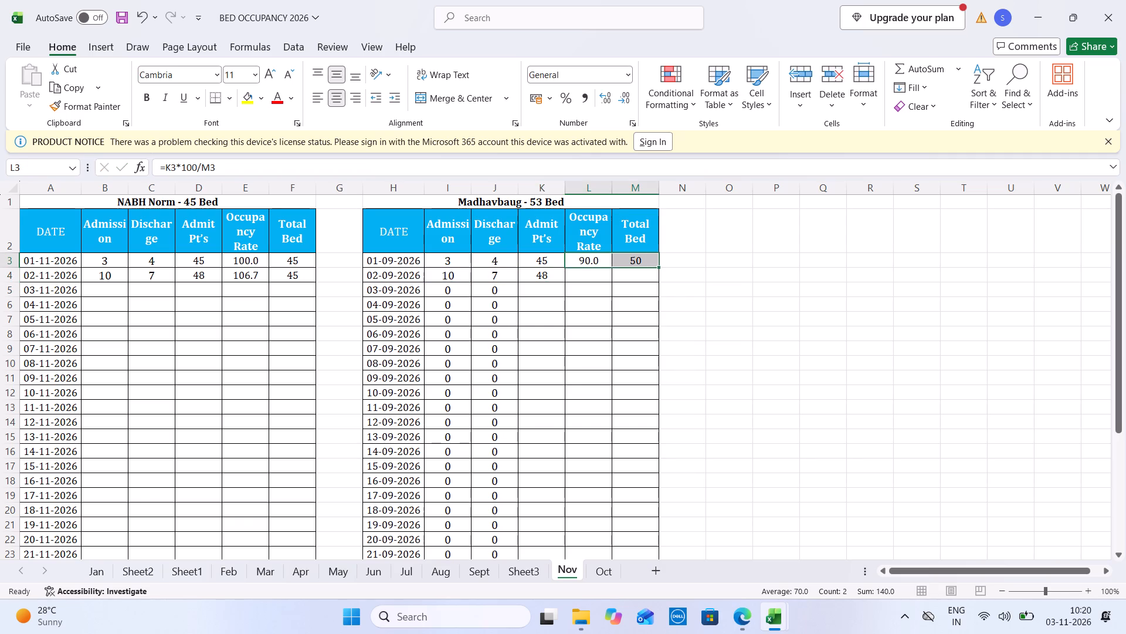
{"action": "key", "text": "ctrl+c"}
{"action": "key", "text": "Down"}
{"action": "key", "text": "ctrl+v"}
Enter the Madhavbaug total occupancy rate, 93%, as Khopoli's MTD Nov 2026 occupancy ratio in Monthly MIS.
{"action": "key", "text": "Down"}
{"action": "key", "text": "Down"}
{"action": "key", "text": "Down"}
{"action": "key", "text": "Down"}
{"action": "key", "text": "Down"}
{"action": "key", "text": "Down"}
{"action": "key", "text": "Down"}
{"action": "key", "text": "Down"}
{"action": "key", "text": "Down"}
{"action": "key", "text": "Down"}
{"action": "key", "text": "Down"}
{"action": "key", "text": "Down"}
{"action": "key", "text": "Down"}
{"action": "key", "text": "Down"}
{"action": "key", "text": "Down"}
{"action": "key", "text": "Down"}
{"action": "key", "text": "Down"}
{"action": "key", "text": "Down"}
{"action": "key", "text": "Down"}
{"action": "key", "text": "Down"}
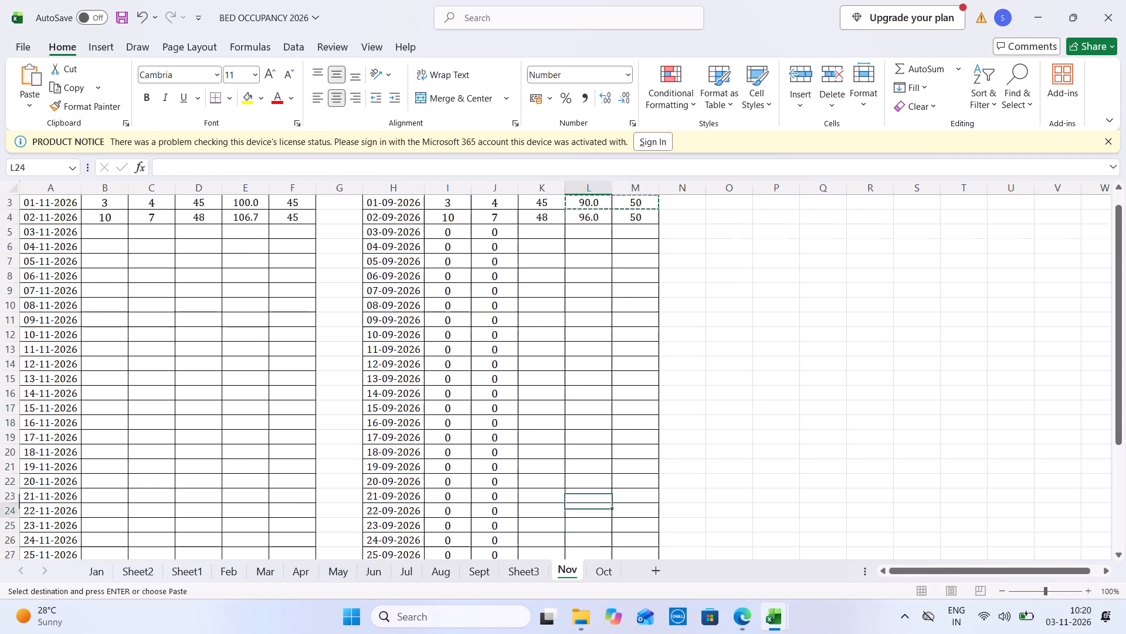
{"action": "key", "text": "ctrl+Tab"}
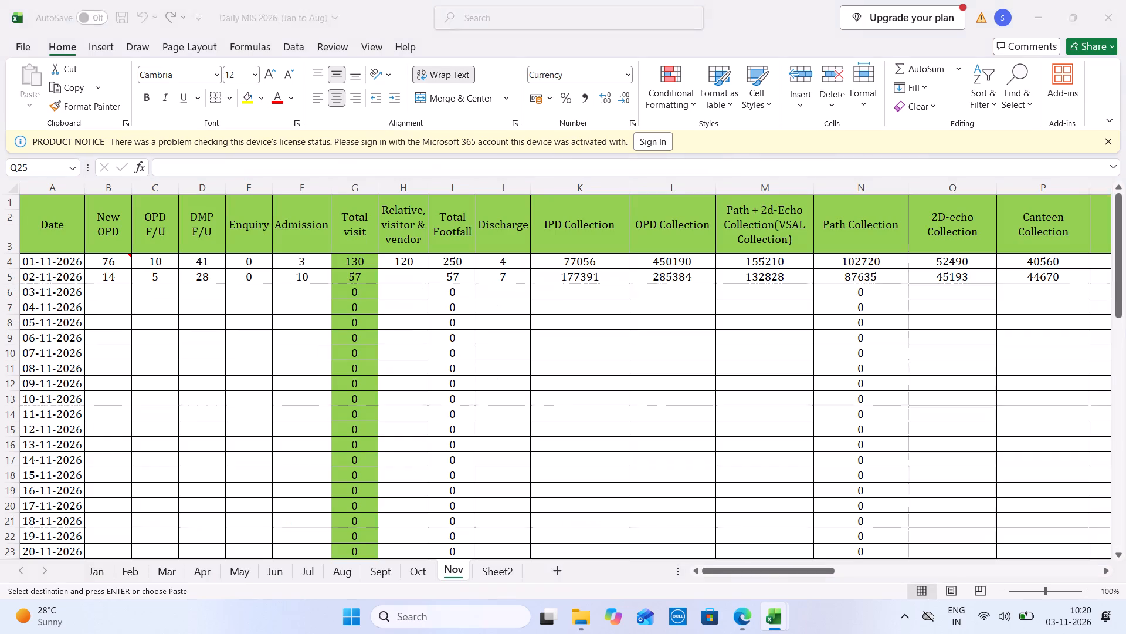
{"action": "key", "text": "ctrl+Tab"}
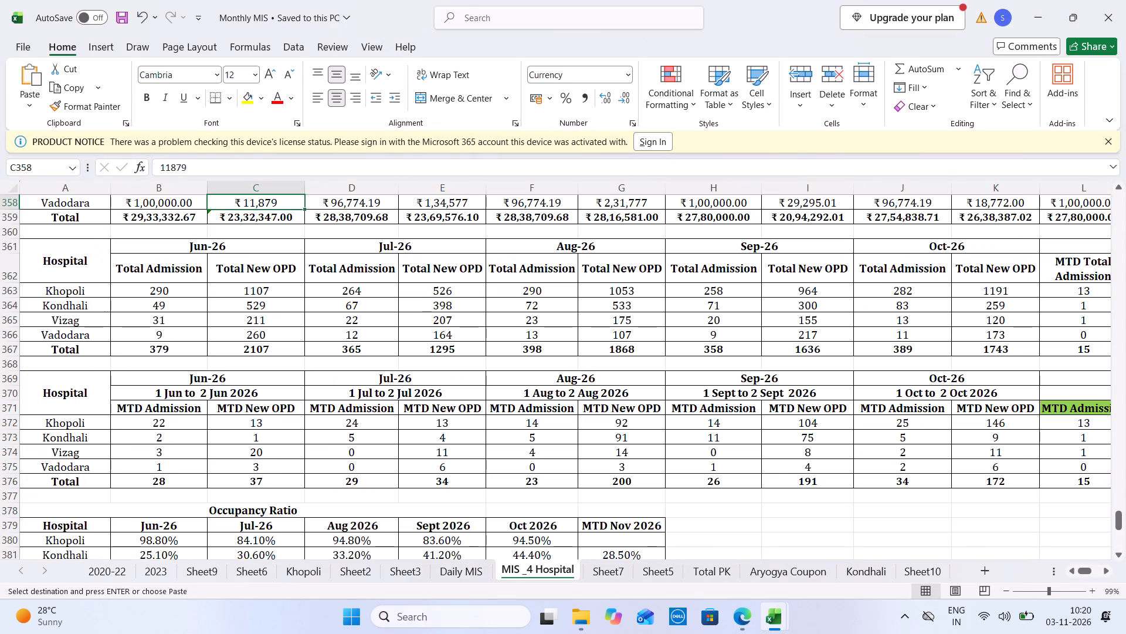
{"action": "left_click", "coordinate": [615, 540]}
{"action": "type", "text": "93"}
{"action": "key", "text": "ctrl+Tab"}
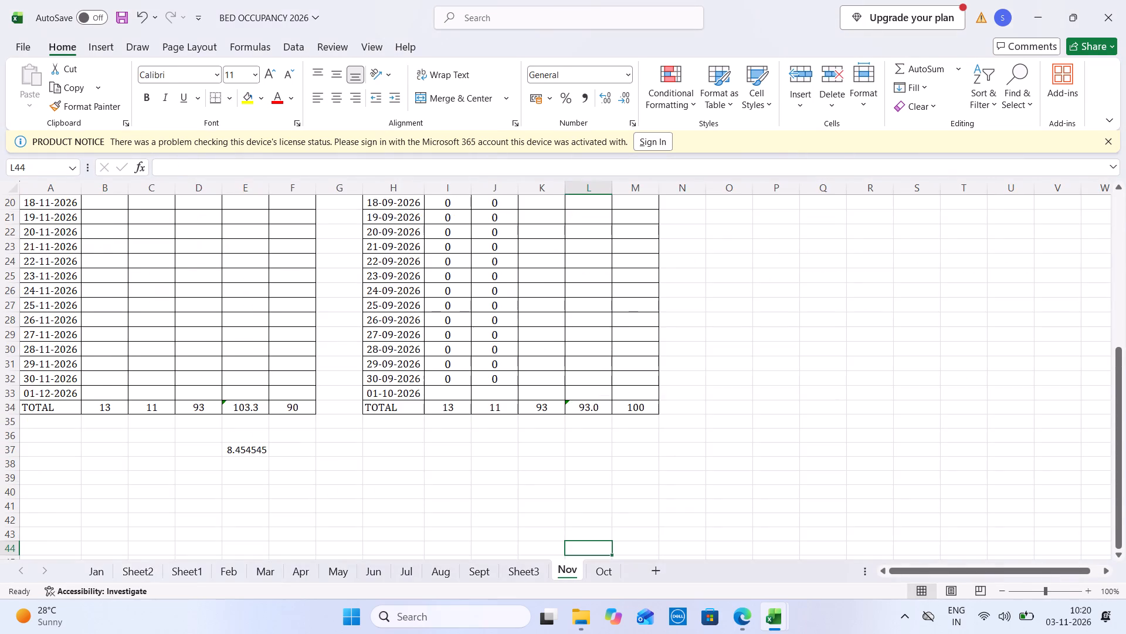
{"action": "key", "text": "ctrl+Tab"}
{"action": "left_click", "coordinate": [722, 405]}
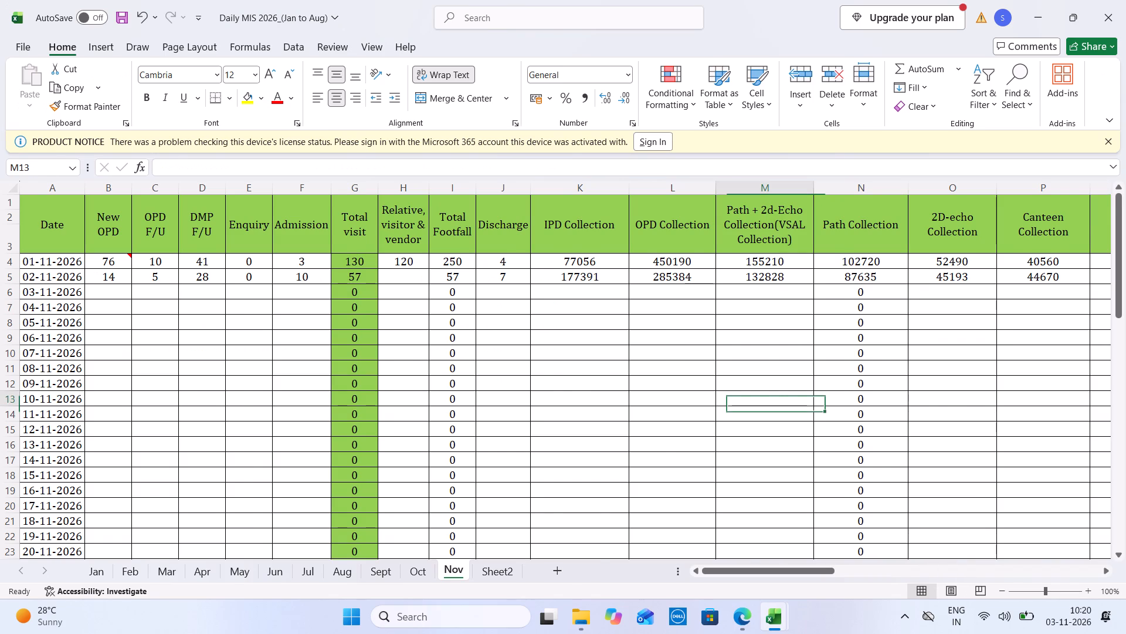
{"action": "key", "text": "ctrl+Tab"}
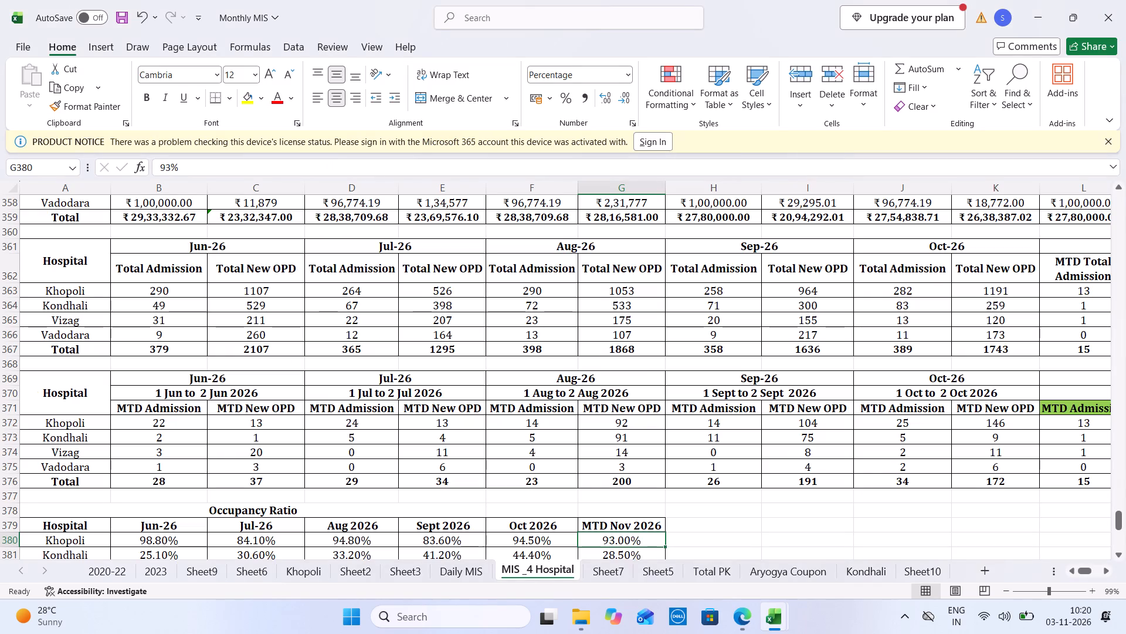
Close the BED OCCUPANCY 2026 workbook, saving its changes in the BED OCCUPANCY folder.
{"action": "key", "text": "ctrl+Tab"}
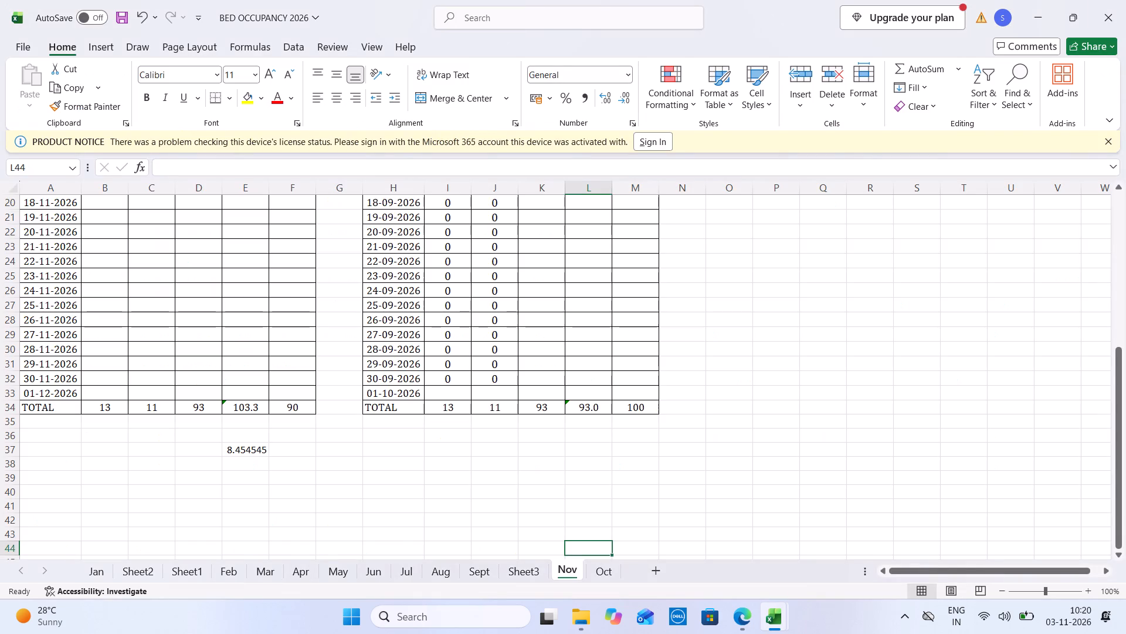
{"action": "left_click", "coordinate": [1125, 0]}
{"action": "left_click", "coordinate": [558, 411]}
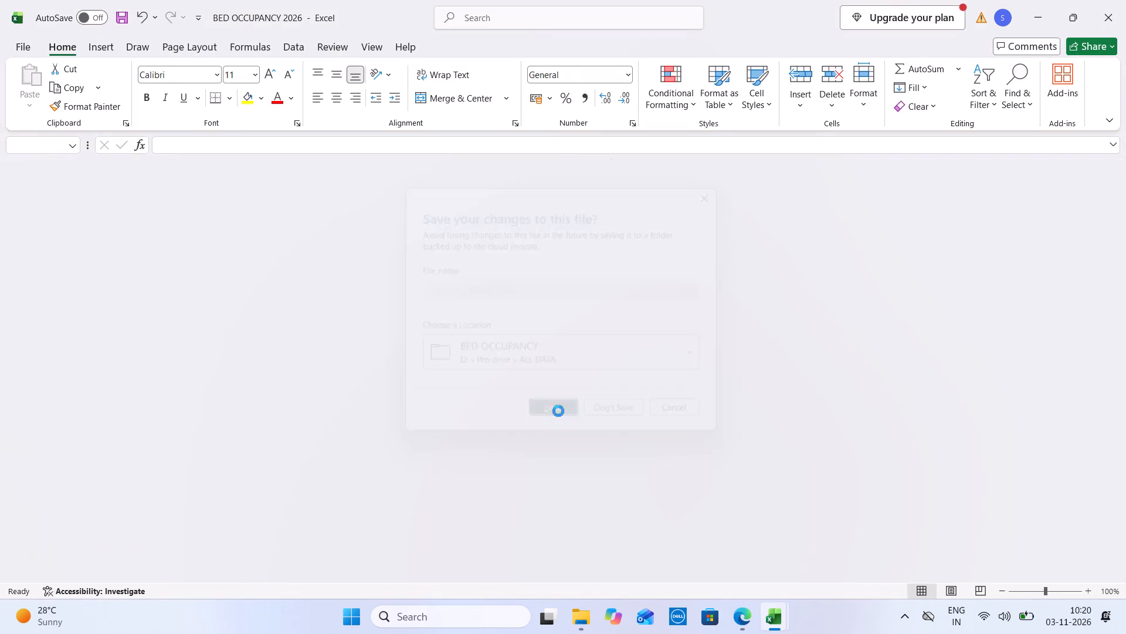
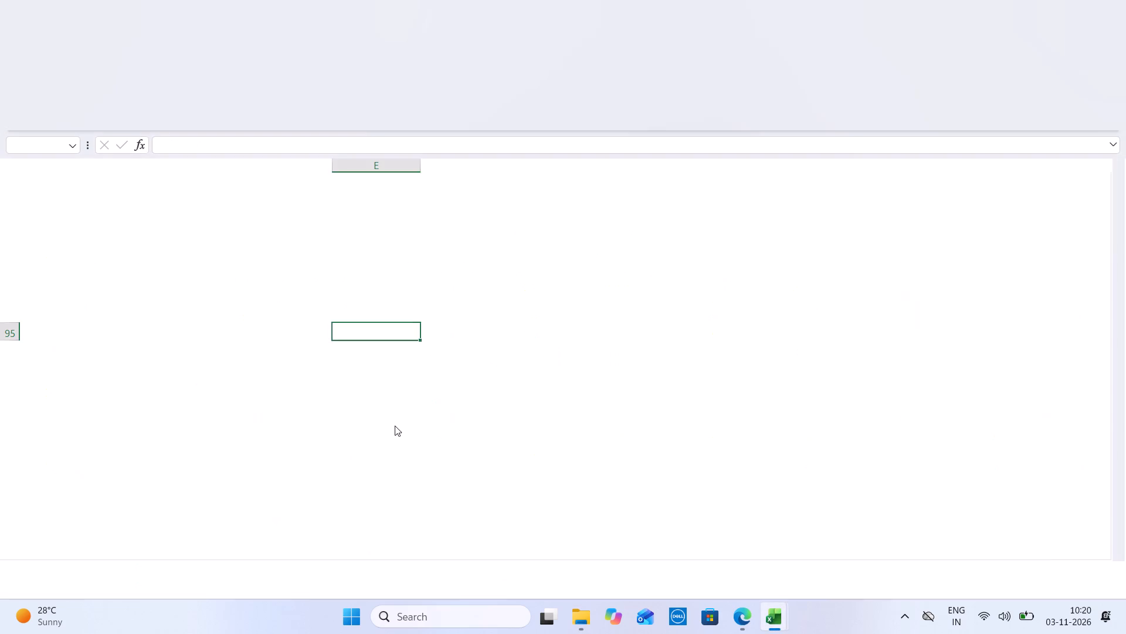
Examine Khopoli's October and November 2026 figures on the Khopoli sheet of the OPD + Admission workbook.
{"action": "left_click", "coordinate": [690, 213]}
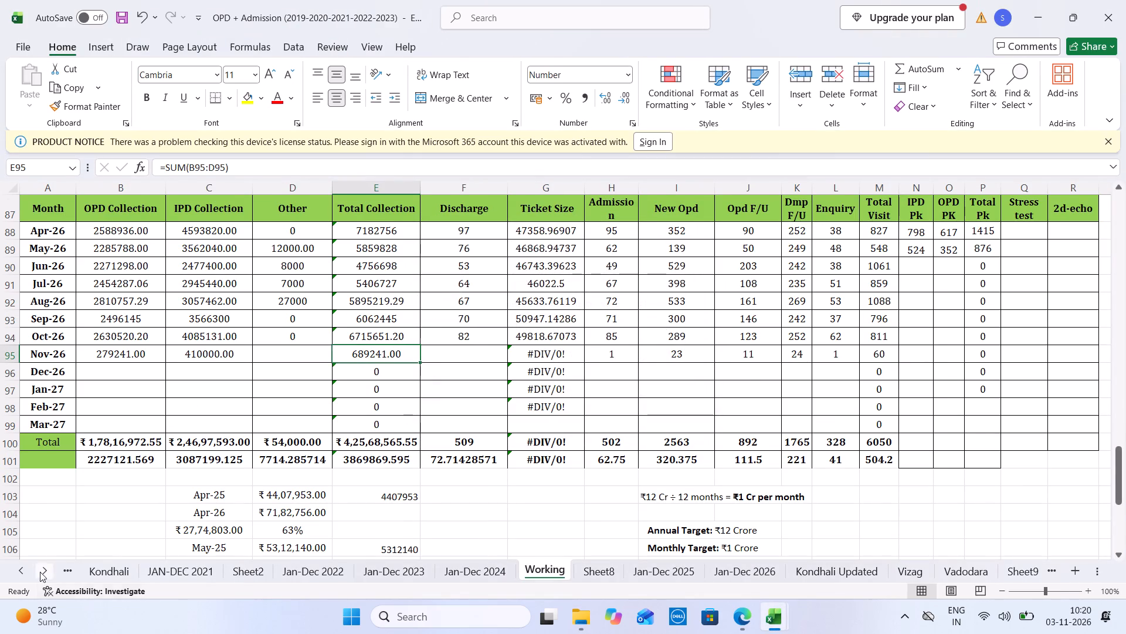
{"action": "left_click", "coordinate": [25, 572]}
{"action": "left_click", "coordinate": [89, 572]}
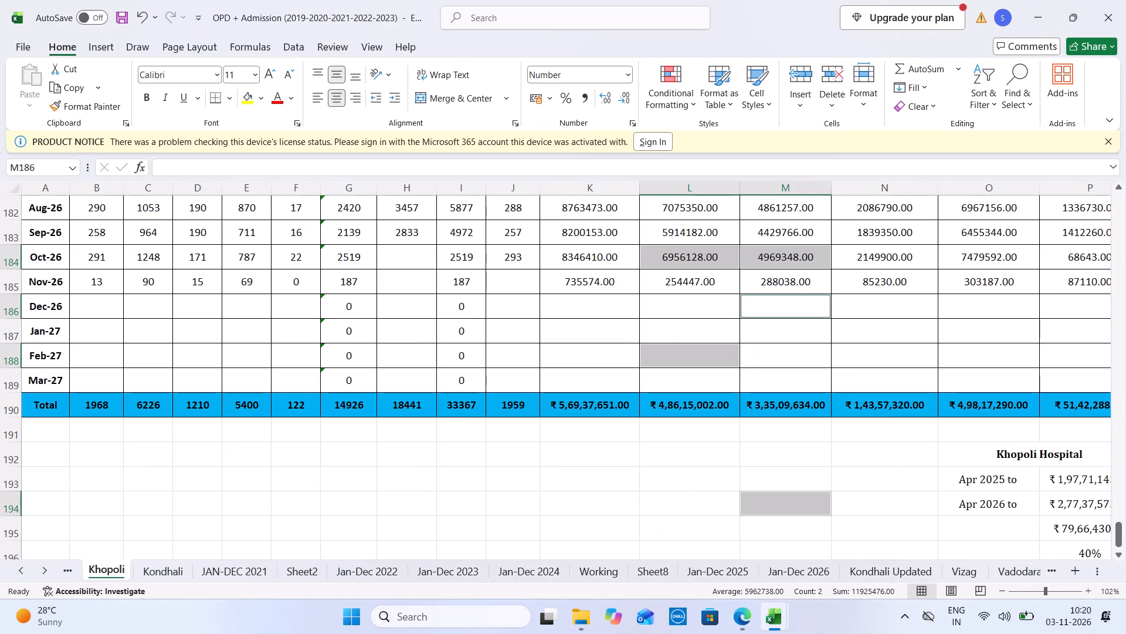
{"action": "left_click", "coordinate": [593, 295]}
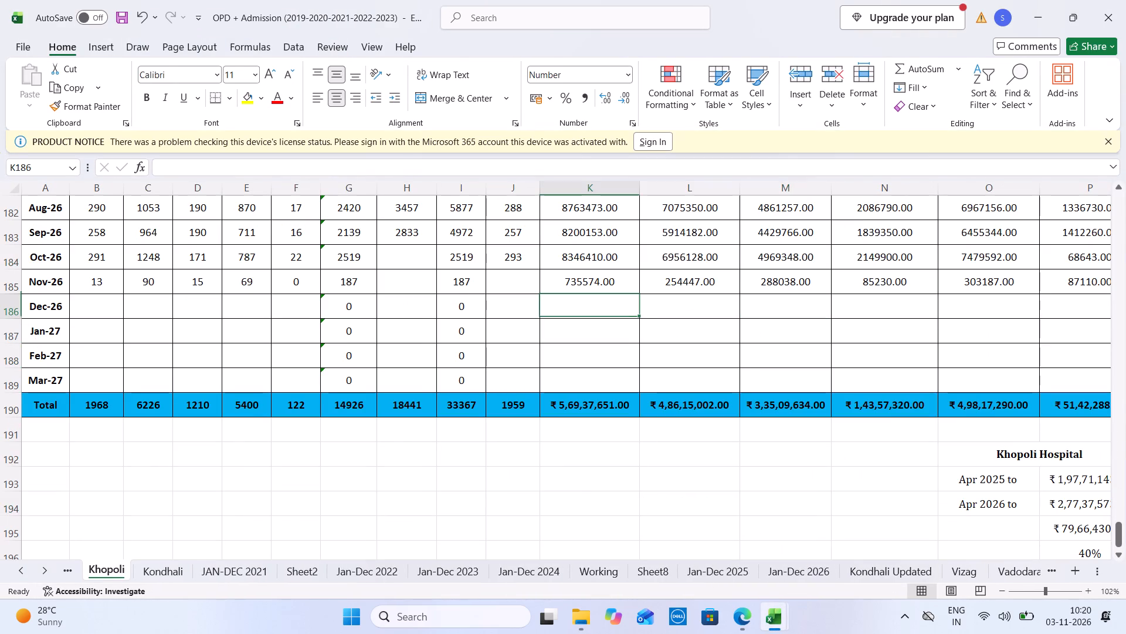
{"action": "key", "text": "Right"}
{"action": "key", "text": "Right"}
{"action": "key", "text": "Right"}
{"action": "key", "text": "Right"}
{"action": "key", "text": "Right"}
{"action": "key", "text": "Right"}
{"action": "key", "text": "Right"}
{"action": "key", "text": "Right"}
{"action": "key", "text": "Right"}
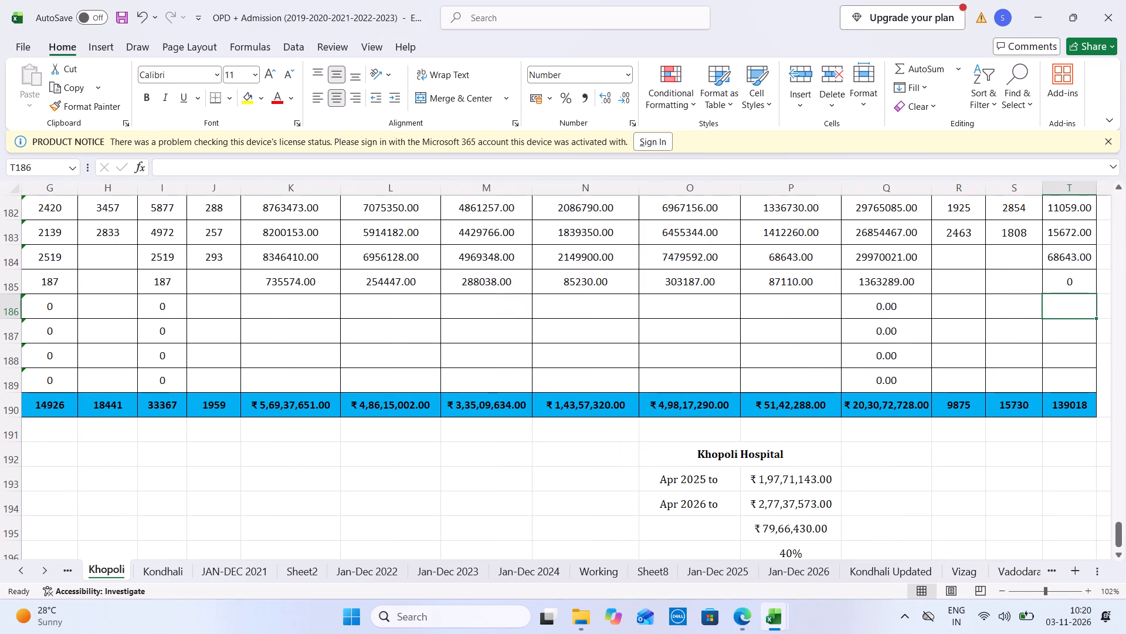
Check Khopoli's 1 Apr to 2 Nov 2026 total sale in Monthly MIS against the total on the OPD + Admission Khopoli sheet.
{"action": "key", "text": "ctrl+Tab"}
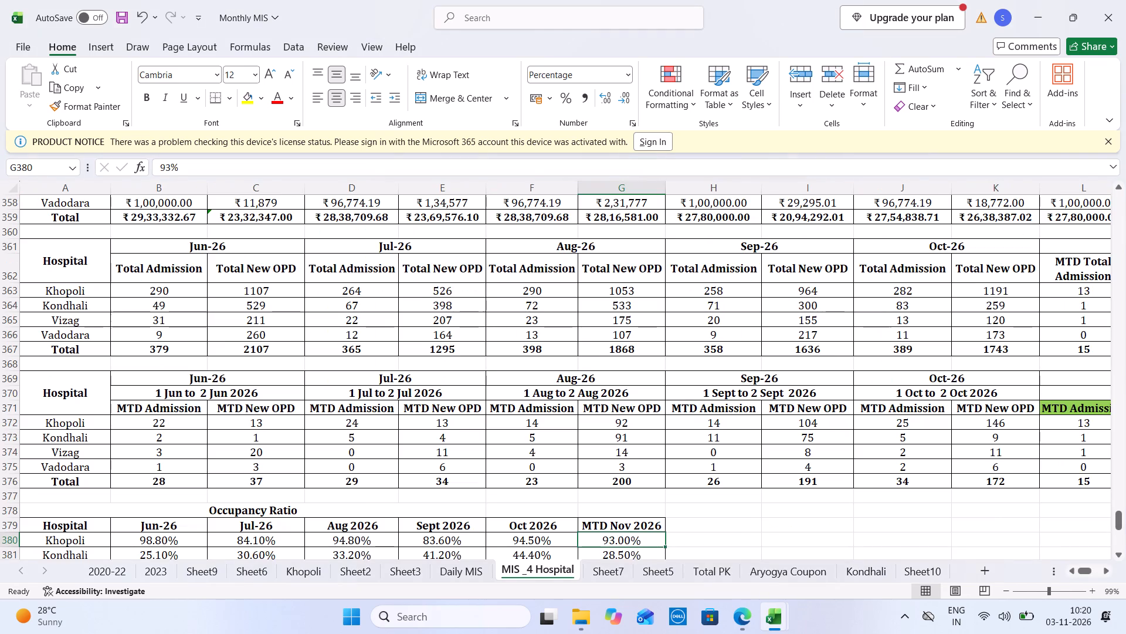
{"action": "key", "text": "Right"}
{"action": "key", "text": "Up"}
{"action": "key", "text": "Up"}
{"action": "key", "text": "Up"}
{"action": "key", "text": "Up"}
{"action": "key", "text": "Up"}
{"action": "key", "text": "Up"}
{"action": "key", "text": "Up"}
{"action": "key", "text": "Up"}
{"action": "key", "text": "Up"}
{"action": "key", "text": "Up"}
{"action": "key", "text": "Up"}
{"action": "key", "text": "Up"}
{"action": "key", "text": "Up"}
{"action": "key", "text": "Up"}
{"action": "key", "text": "Up"}
{"action": "key", "text": "Up"}
{"action": "key", "text": "Up"}
{"action": "key", "text": "Up"}
{"action": "key", "text": "Up"}
{"action": "key", "text": "Up"}
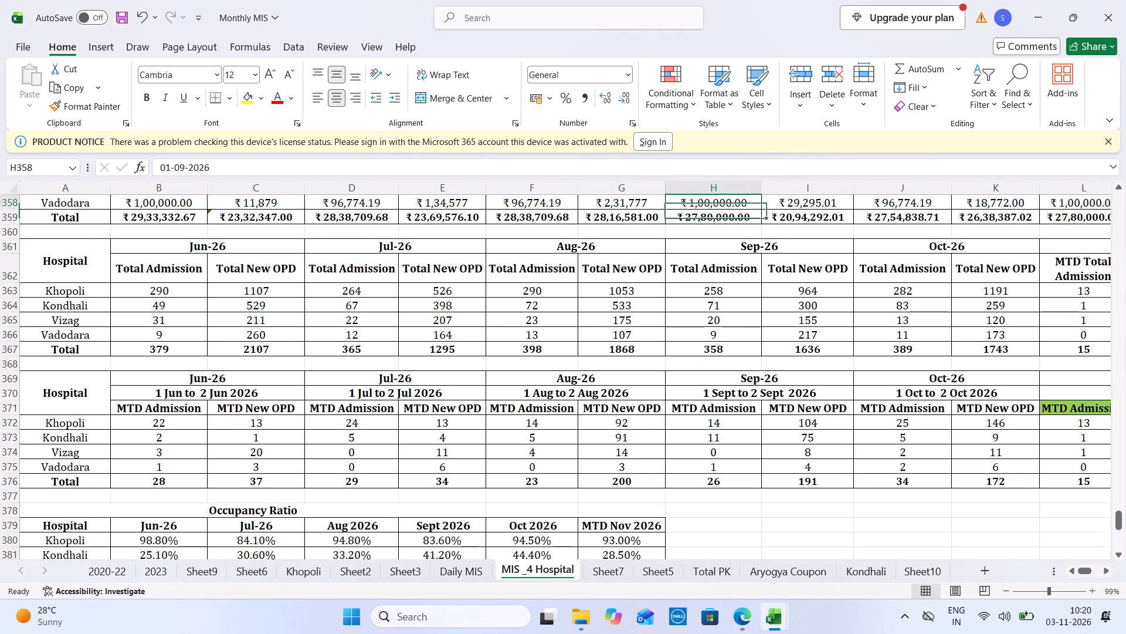
{"action": "key", "text": "Up"}
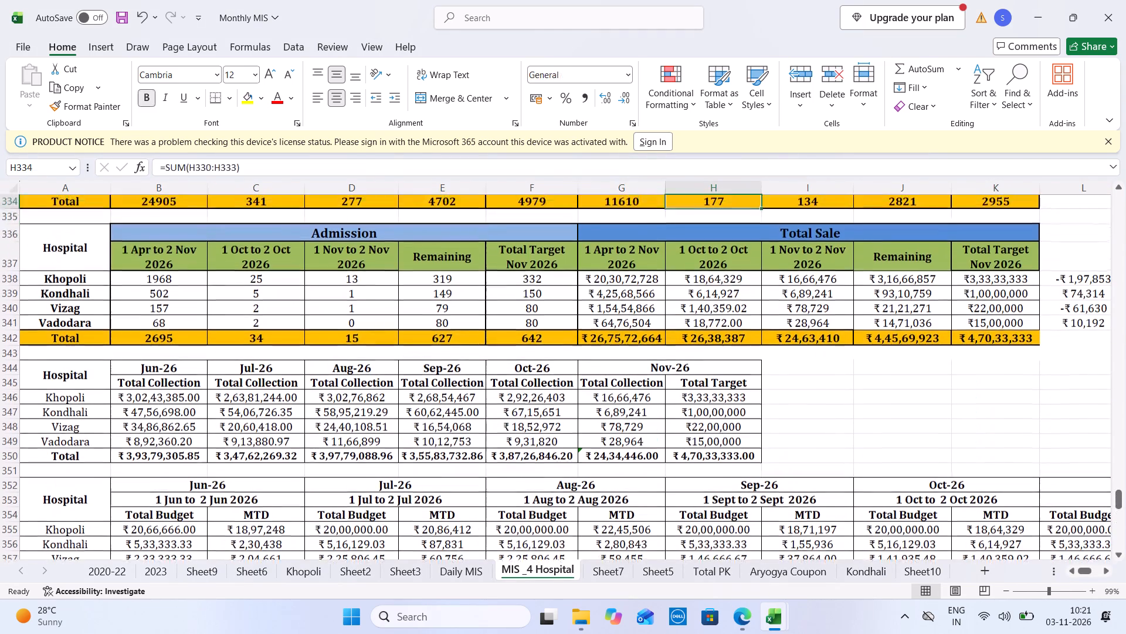
{"action": "left_click", "coordinate": [627, 276]}
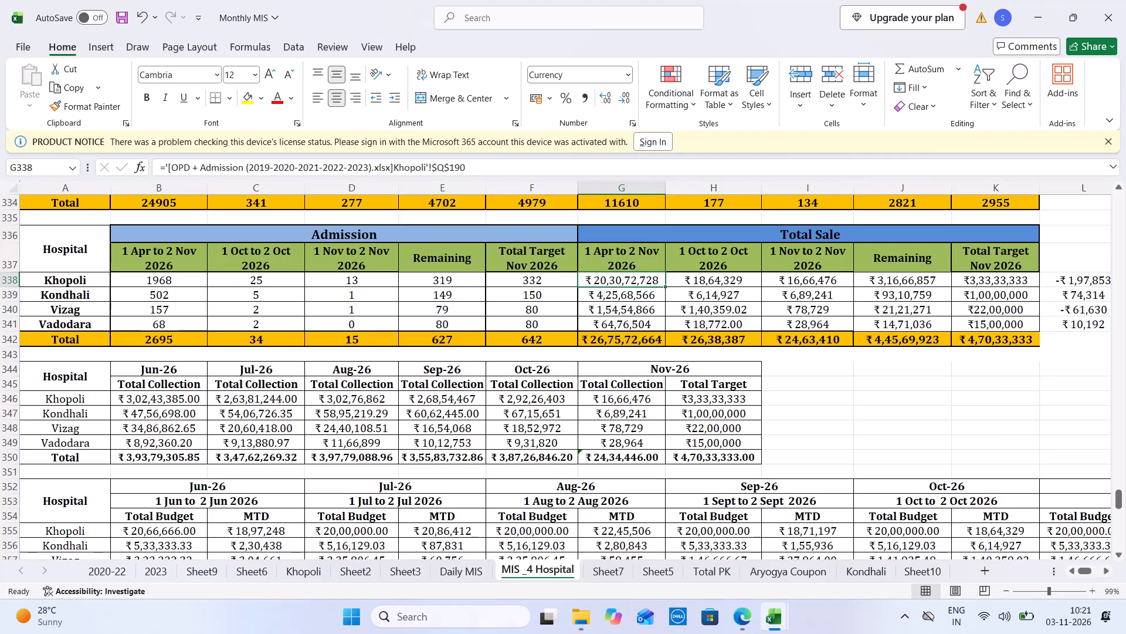
{"action": "key", "text": "ctrl+Tab"}
{"action": "key", "text": "ctrl+Tab"}
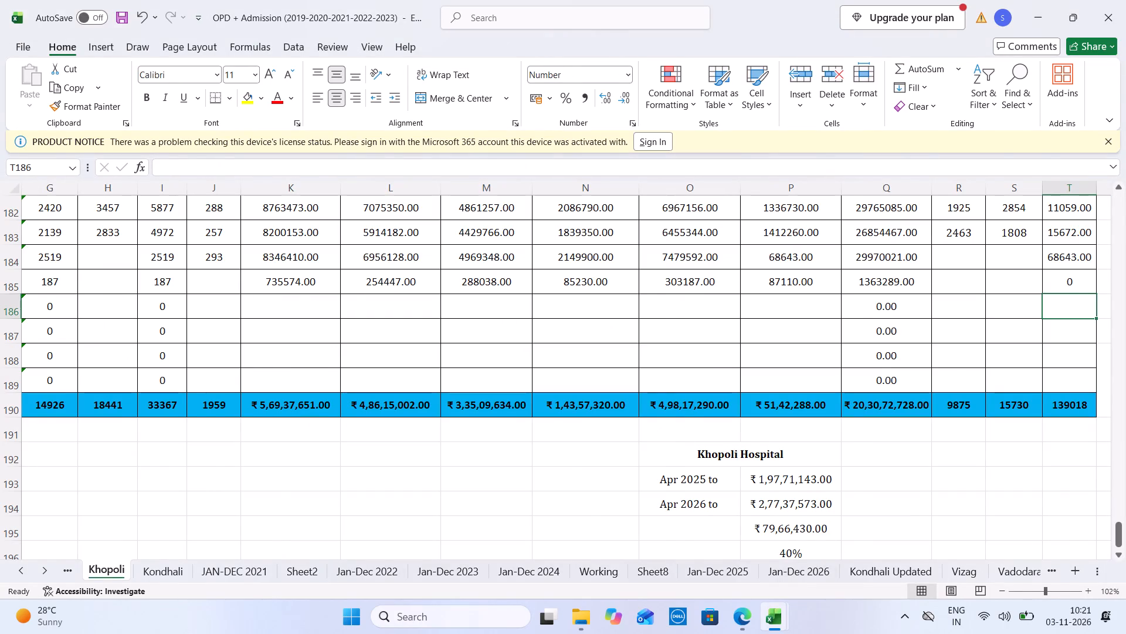
Switch back to the Monthly MIS workbook and save it.
{"action": "key", "text": "ctrl+Tab"}
{"action": "key", "text": "ctrl+s"}
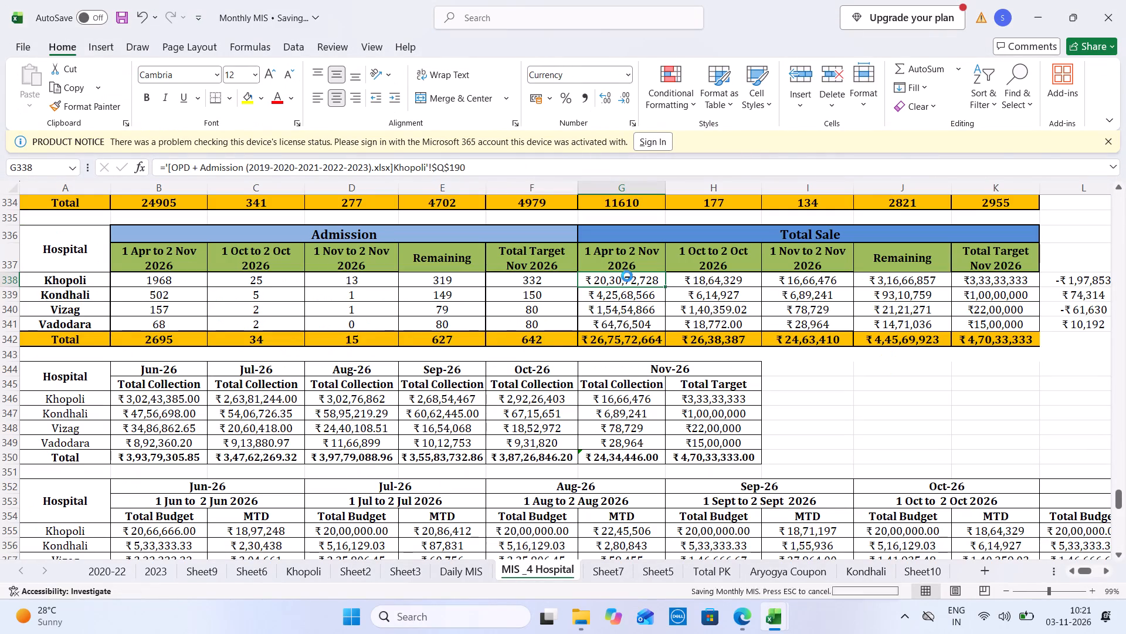
{"action": "key", "text": "ctrl+Tab"}
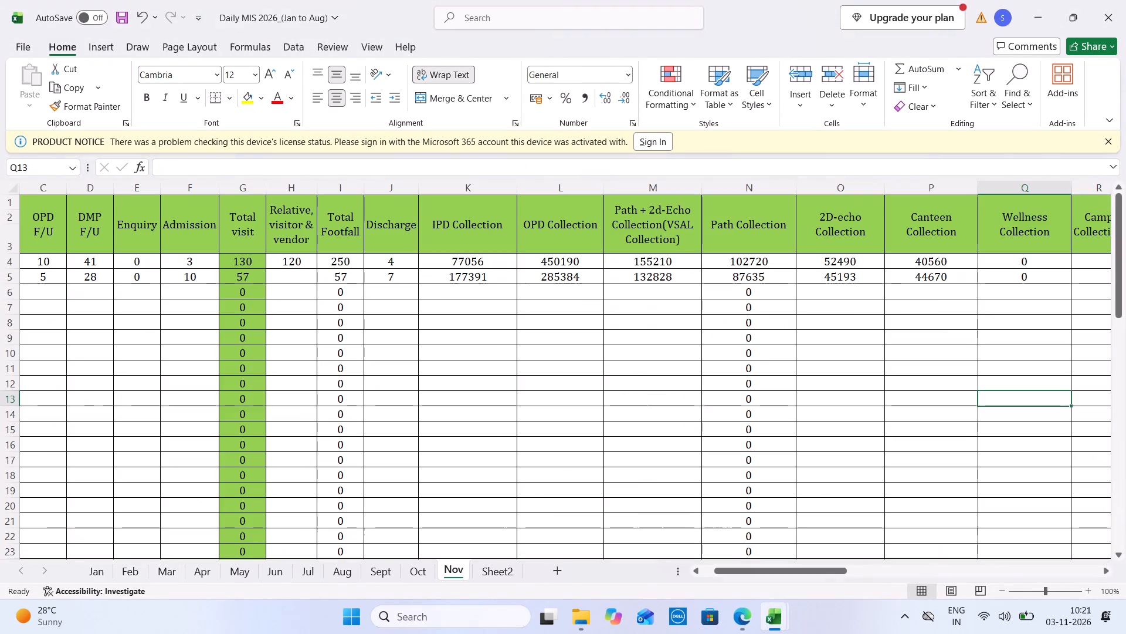
{"action": "key", "text": "ctrl+Tab"}
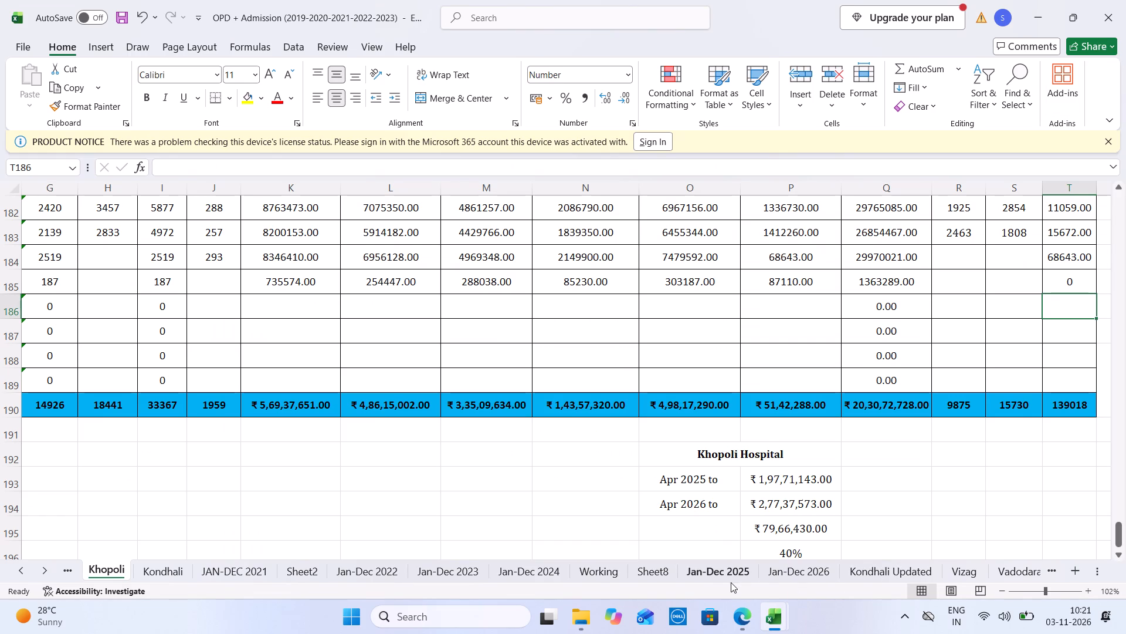
{"action": "left_click", "coordinate": [1115, 7]}
{"action": "left_click", "coordinate": [566, 413]}
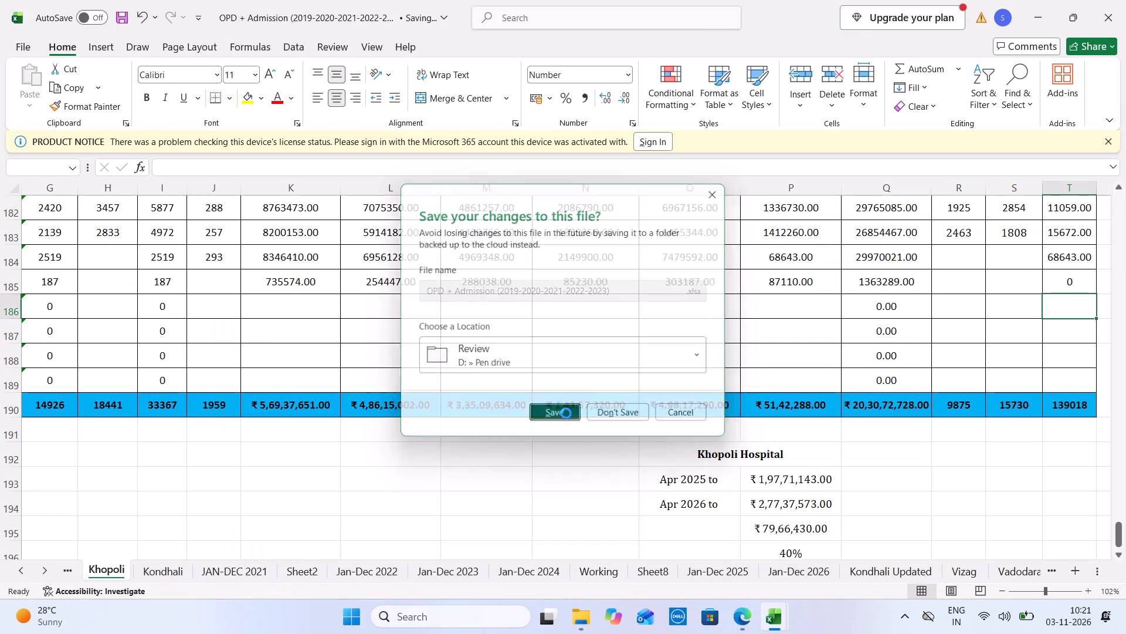
Select the Total Visit, New Patients, Admission and Total Sale tables on the MIS _4 Hospital sheet of Monthly MIS.
{"action": "left_click", "coordinate": [253, 264]}
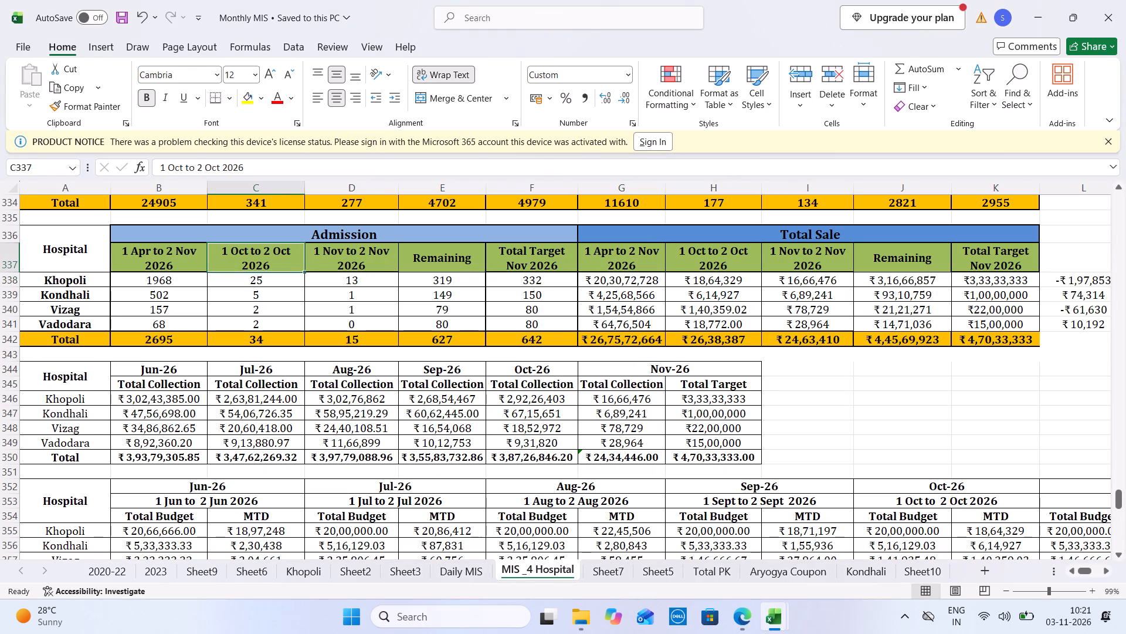
{"action": "key", "text": "Up"}
{"action": "key", "text": "Up"}
{"action": "key", "text": "Up"}
{"action": "key", "text": "Up"}
{"action": "key", "text": "Up"}
{"action": "key", "text": "Up"}
{"action": "key", "text": "Up"}
{"action": "key", "text": "Up"}
{"action": "key", "text": "Up"}
{"action": "key", "text": "Up"}
{"action": "key", "text": "Up"}
{"action": "key", "text": "Up"}
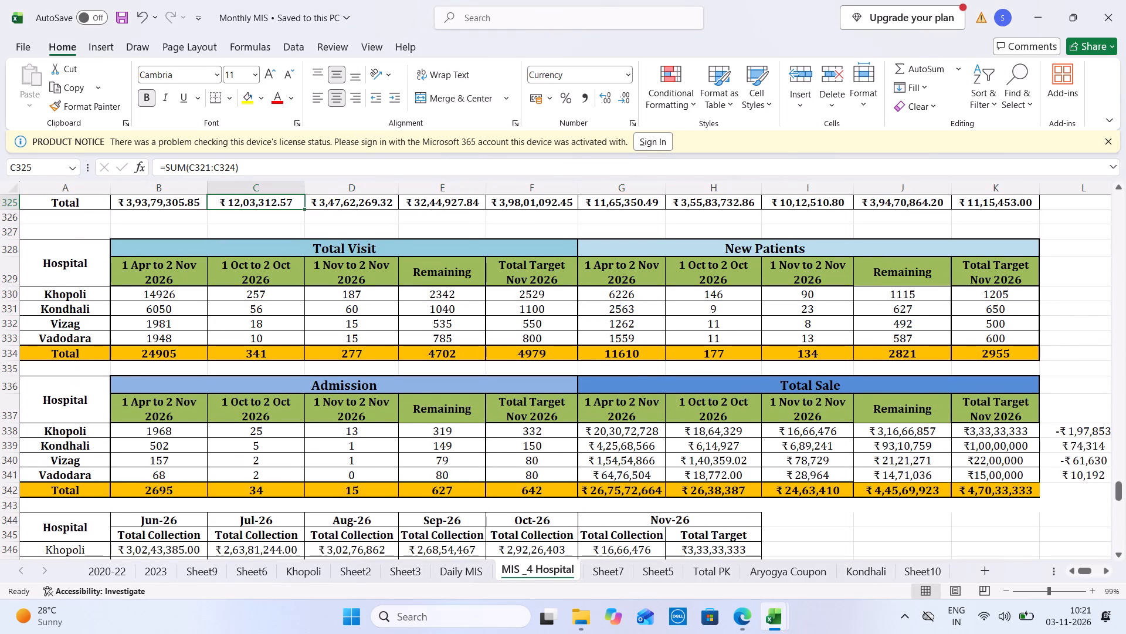
{"action": "left_click_drag", "start_coordinate": [55, 261], "coordinate": [965, 457]}
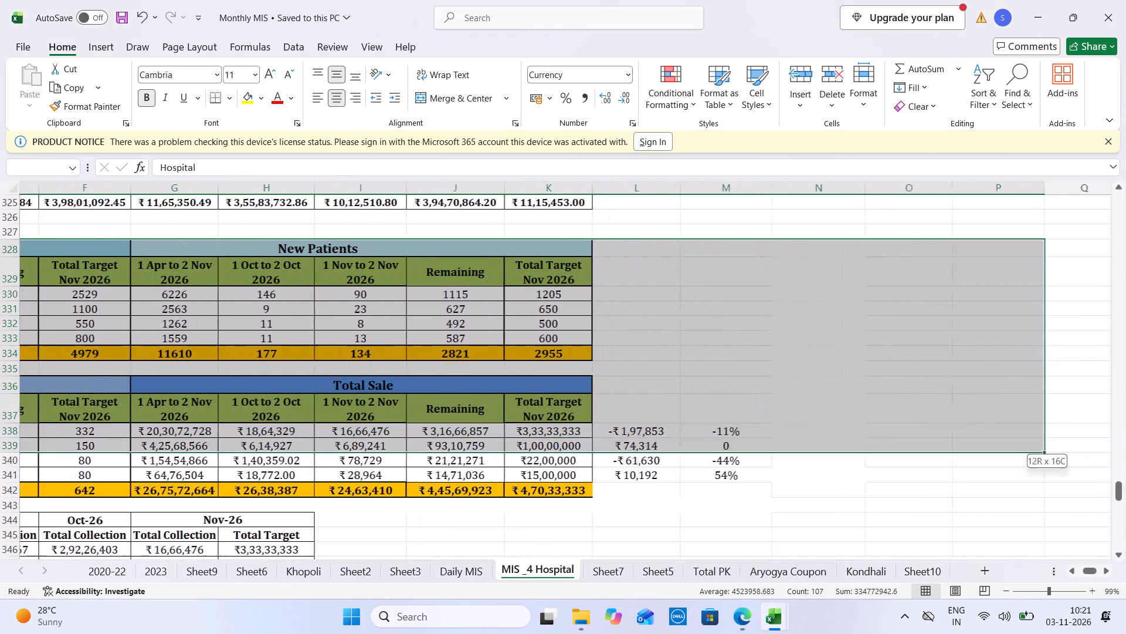
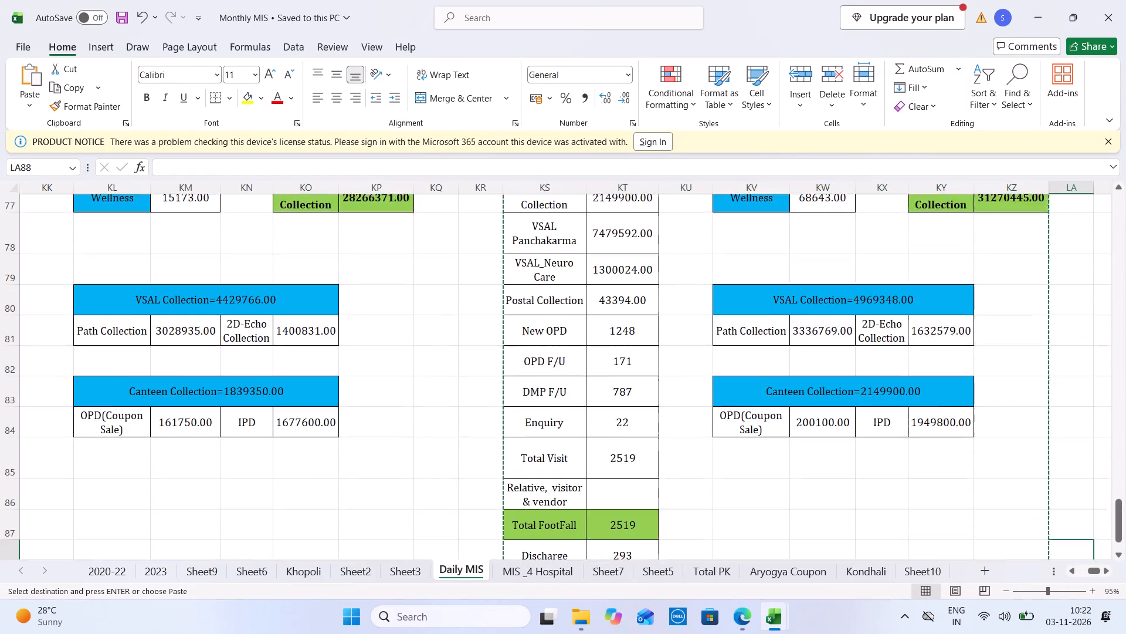
Paste the copied 1 to 31 Oct 2026 summary block at LB72, beside the October block on the Daily MIS sheet.
{"action": "key", "text": "Up"}
{"action": "key", "text": "Up"}
{"action": "key", "text": "Up"}
{"action": "key", "text": "Up"}
{"action": "key", "text": "Up"}
{"action": "key", "text": "Up"}
{"action": "key", "text": "Up"}
{"action": "key", "text": "Up"}
{"action": "key", "text": "Up"}
{"action": "key", "text": "Up"}
{"action": "key", "text": "Up"}
{"action": "key", "text": "Up"}
{"action": "key", "text": "Up"}
{"action": "key", "text": "Up"}
{"action": "key", "text": "Up"}
{"action": "key", "text": "Up"}
{"action": "key", "text": "Up"}
{"action": "key", "text": "Up"}
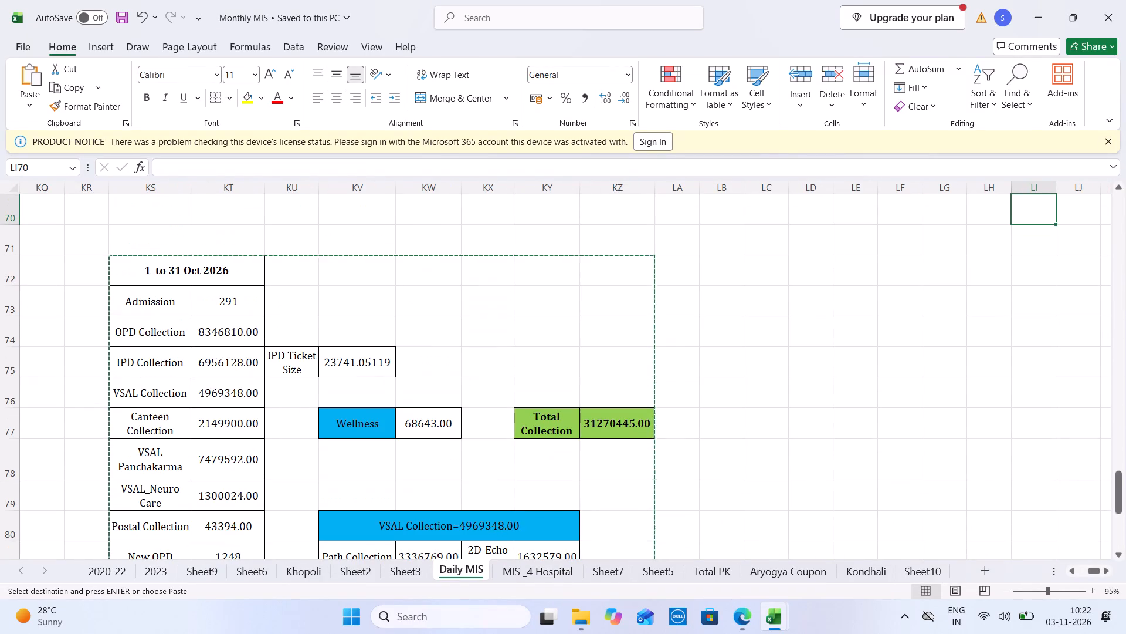
{"action": "left_click", "coordinate": [725, 282]}
{"action": "key", "text": "ctrl+v"}
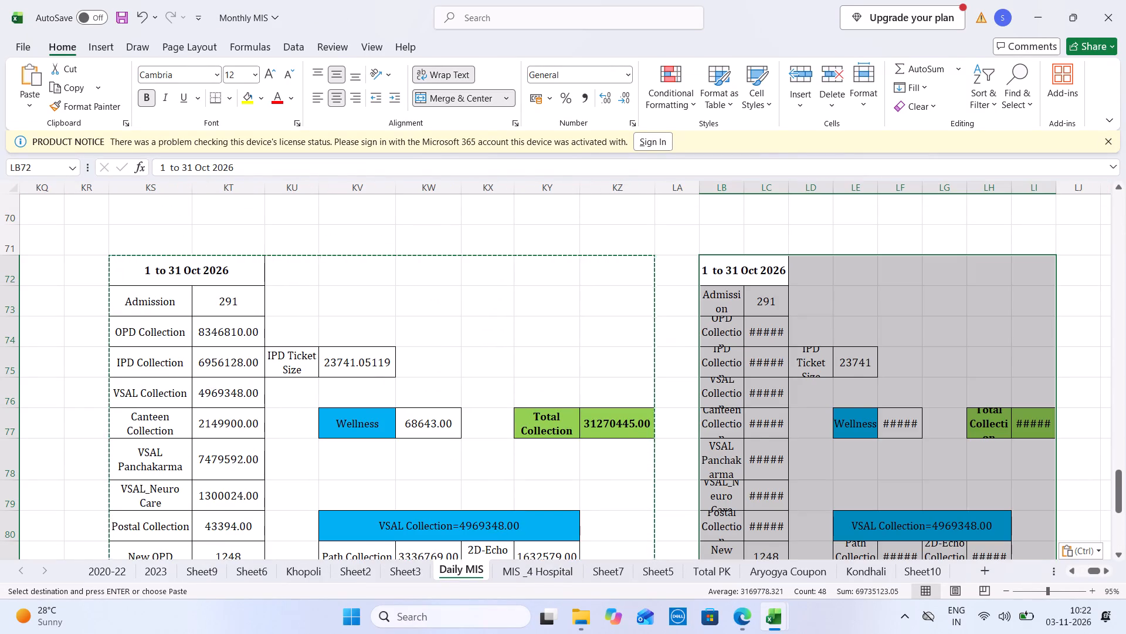
Auto-fit the widths of columns LB through LI so the pasted block's labels and figures show in full.
{"action": "double_click", "coordinate": [741, 188]}
{"action": "double_click", "coordinate": [829, 189]}
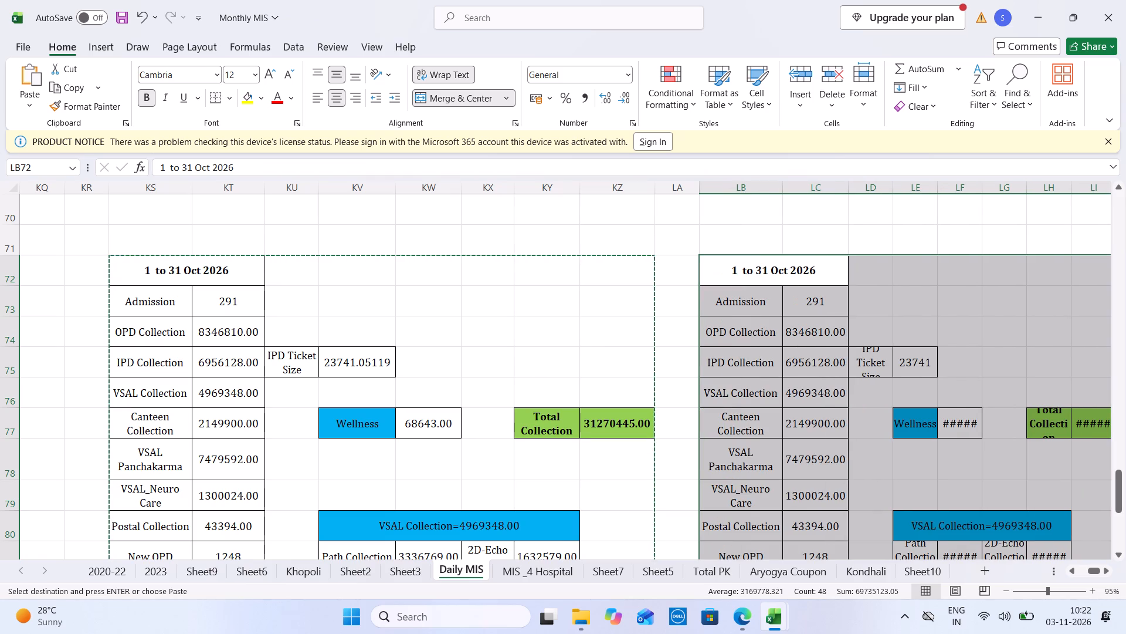
{"action": "double_click", "coordinate": [891, 189]}
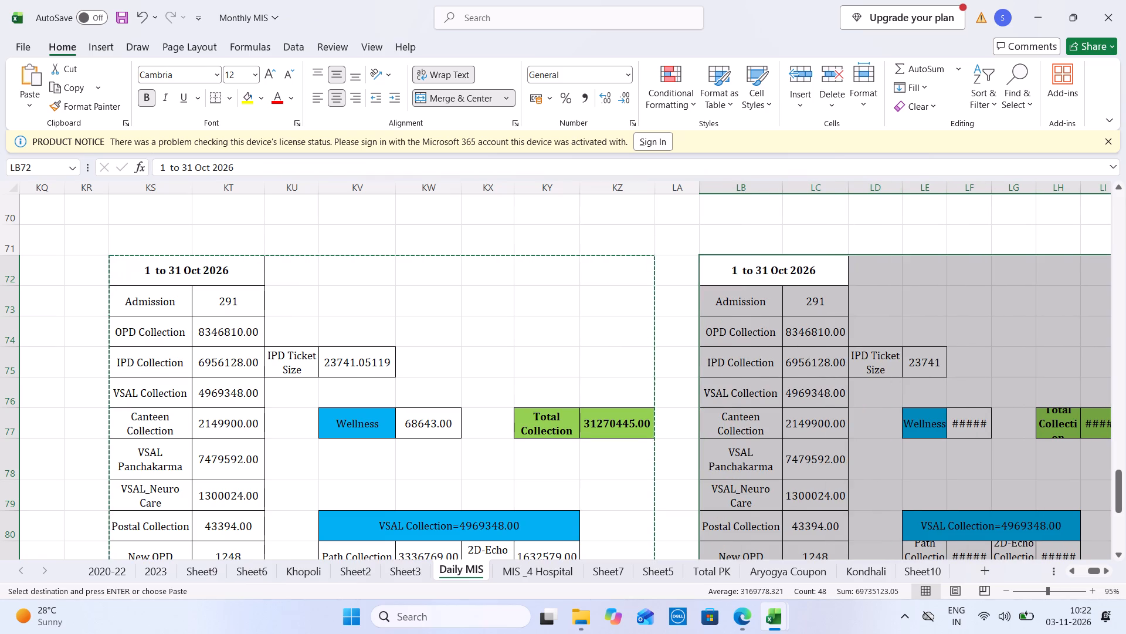
{"action": "double_click", "coordinate": [947, 189]}
{"action": "double_click", "coordinate": [1025, 180]}
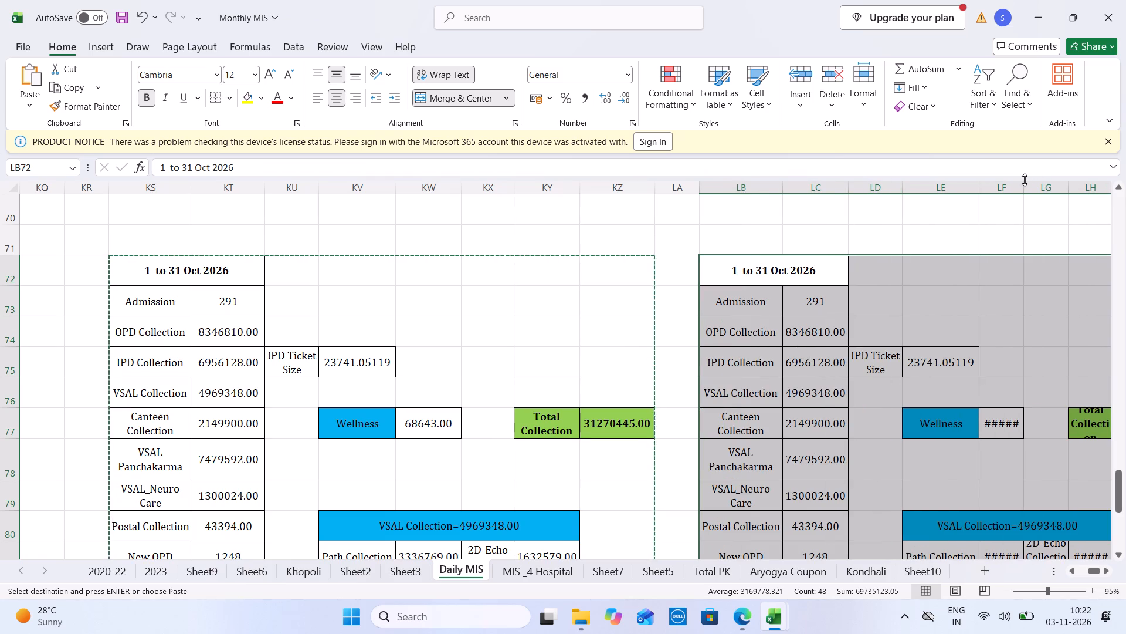
{"action": "double_click", "coordinate": [1023, 189]}
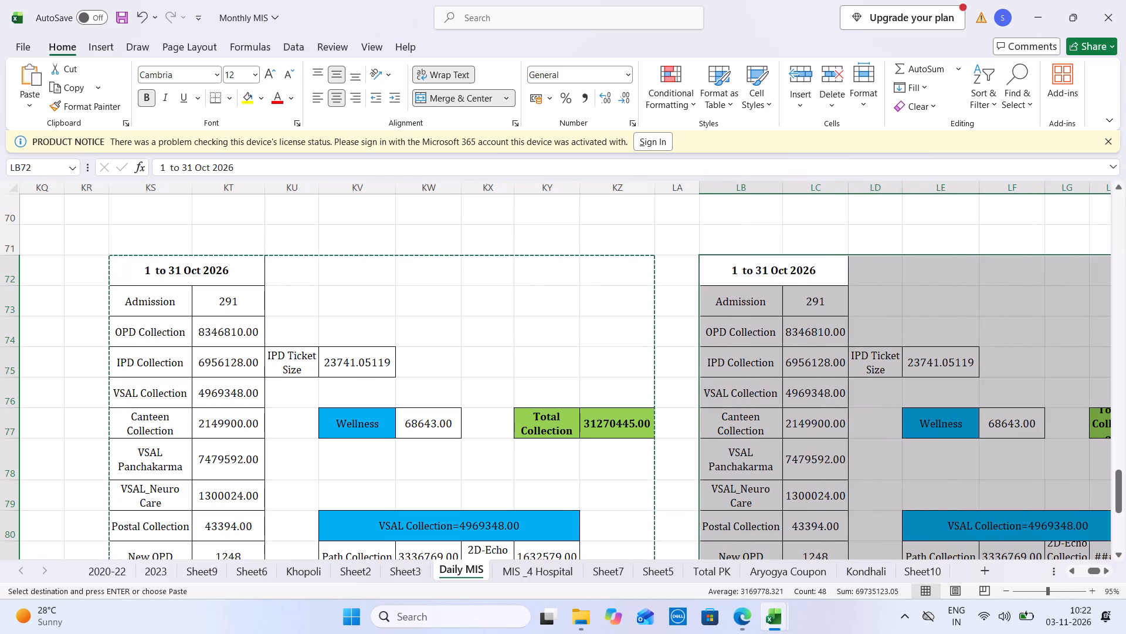
{"action": "key", "text": "Right"}
{"action": "key", "text": "Right"}
{"action": "key", "text": "Right"}
{"action": "key", "text": "Right"}
{"action": "key", "text": "Right"}
{"action": "key", "text": "Right"}
{"action": "key", "text": "Right"}
{"action": "key", "text": "Right"}
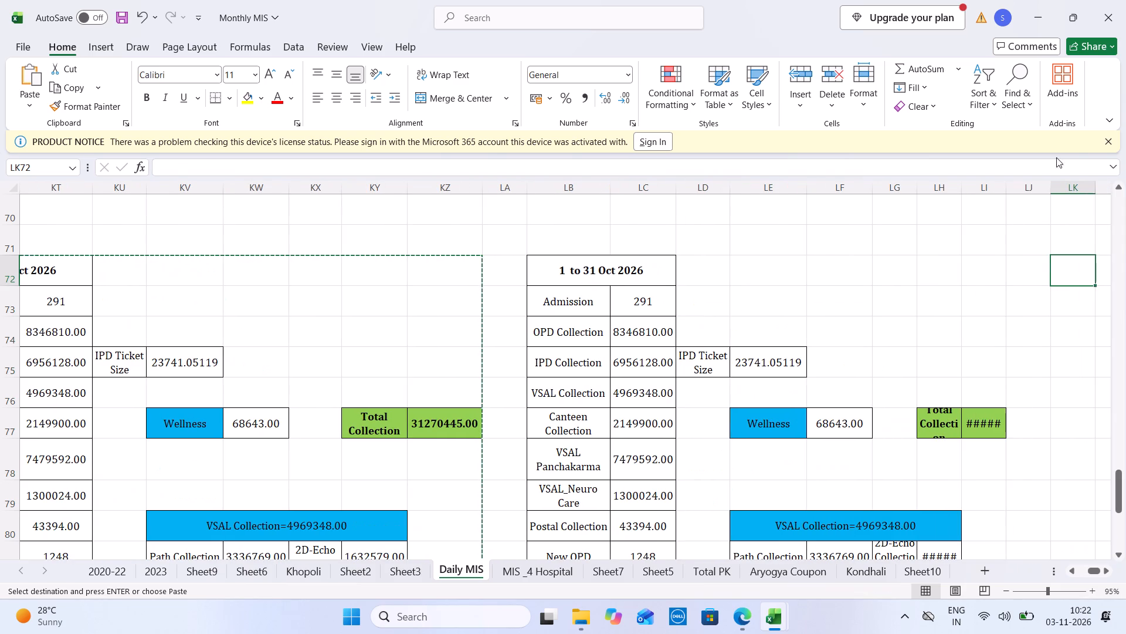
{"action": "double_click", "coordinate": [963, 183]}
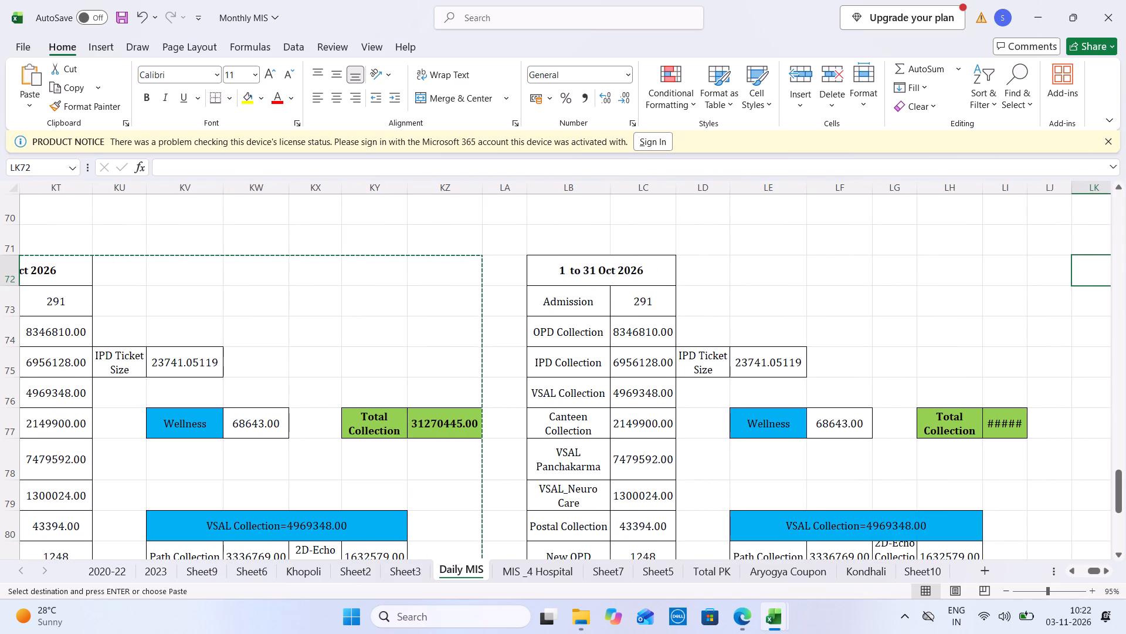
{"action": "double_click", "coordinate": [1025, 190]}
{"action": "double_click", "coordinate": [913, 181]}
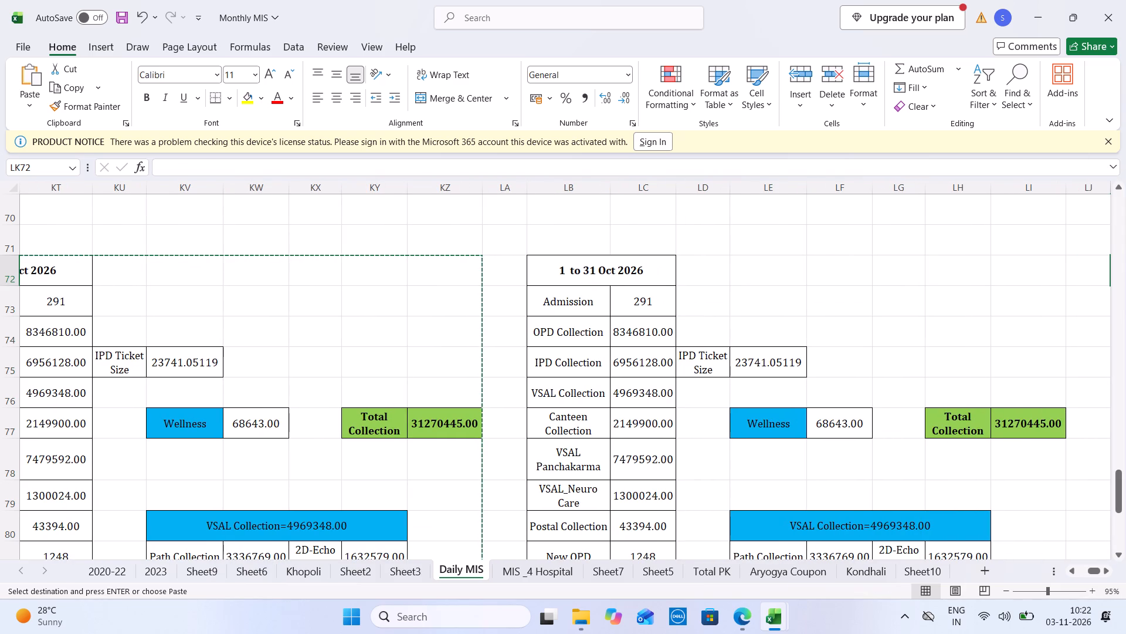
Change the pasted block's heading to "1 to 3 Nov 2026".
{"action": "triple_click", "coordinate": [595, 272]}
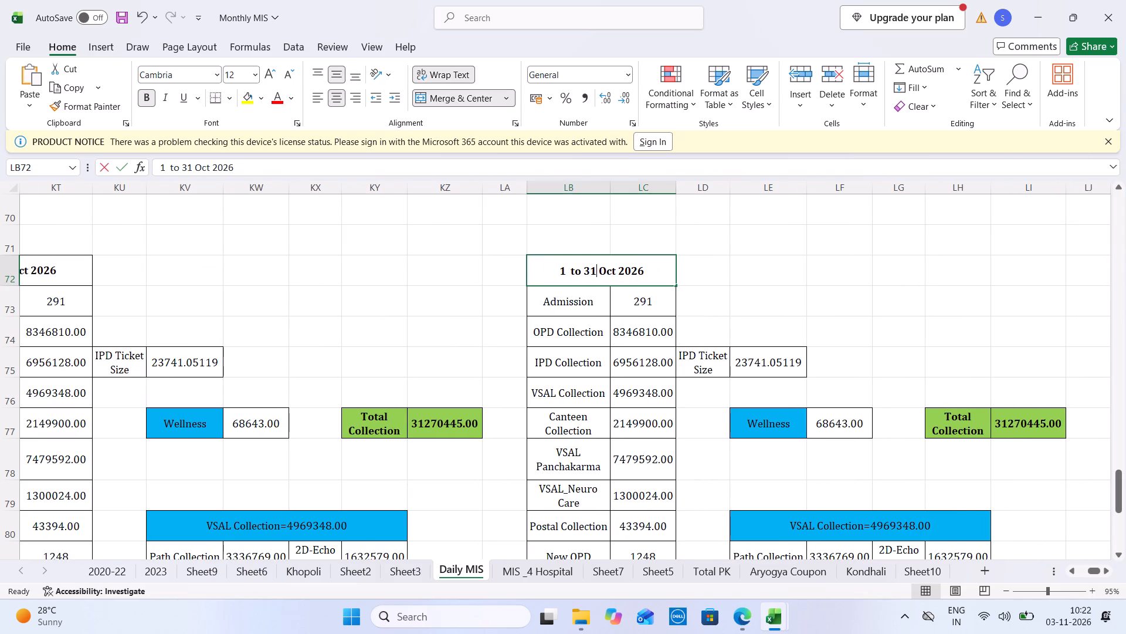
{"action": "left_click", "coordinate": [595, 272]}
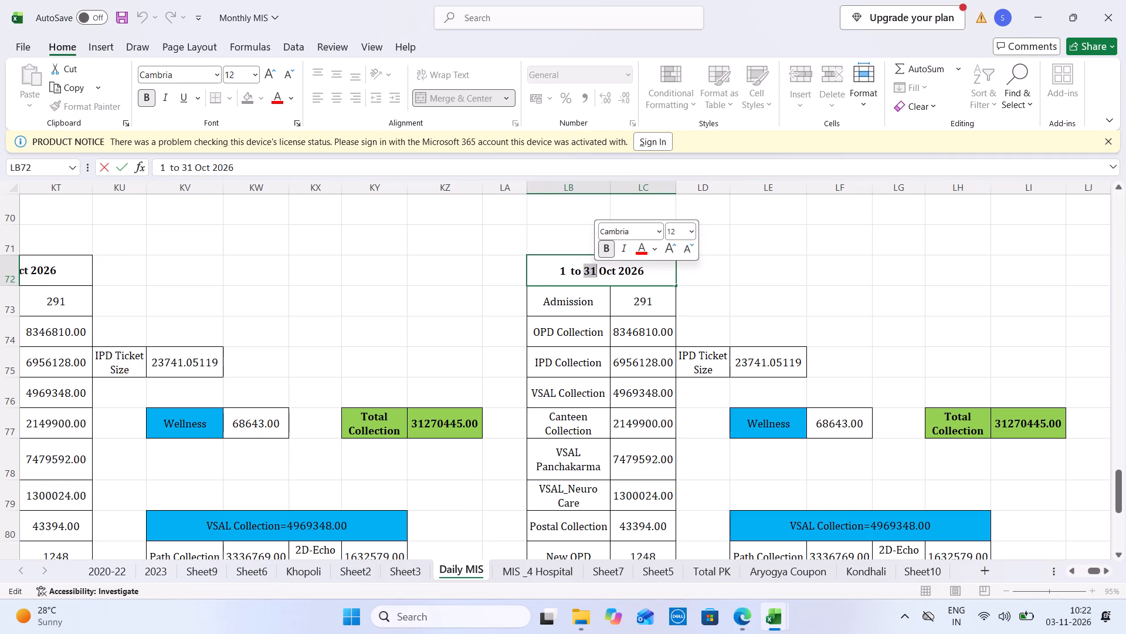
{"action": "key", "text": "equal"}
{"action": "key", "text": "BackSpace"}
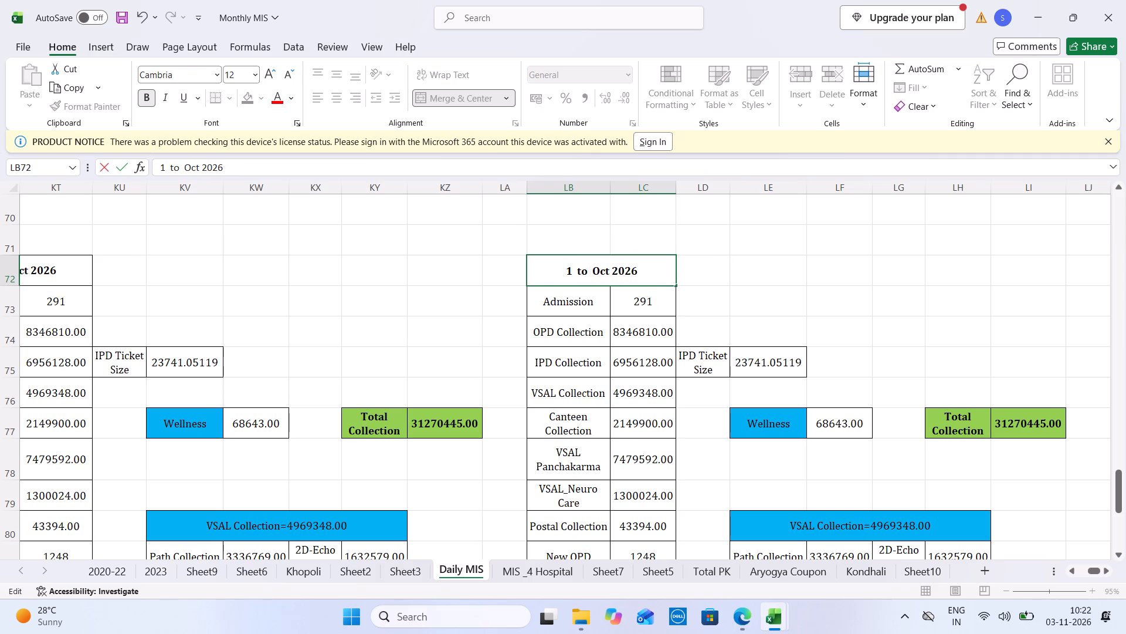
{"action": "double_click", "coordinate": [595, 276]}
{"action": "type", "text": "nOV"}
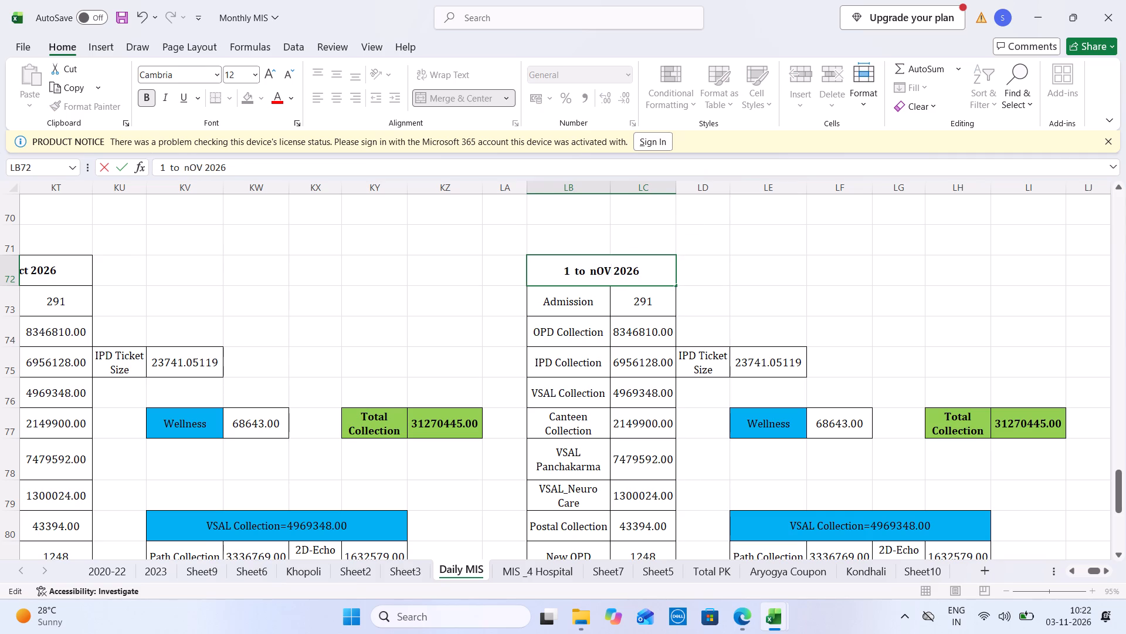
{"action": "left_click", "coordinate": [586, 274]}
{"action": "double_click", "coordinate": [596, 271]}
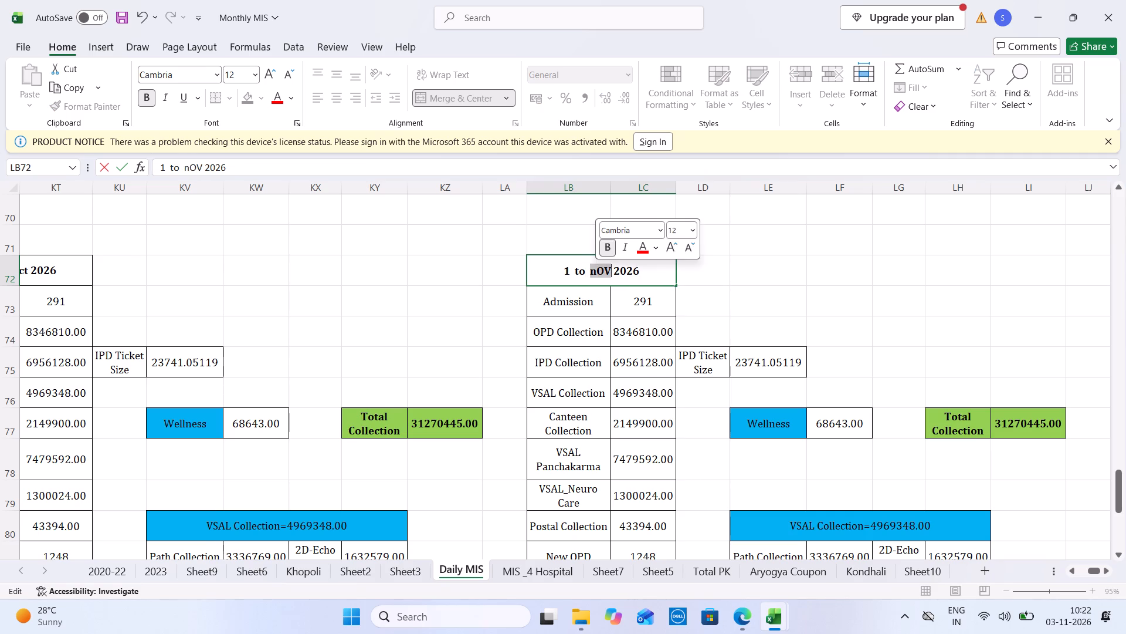
{"action": "type", "text": "nOV"}
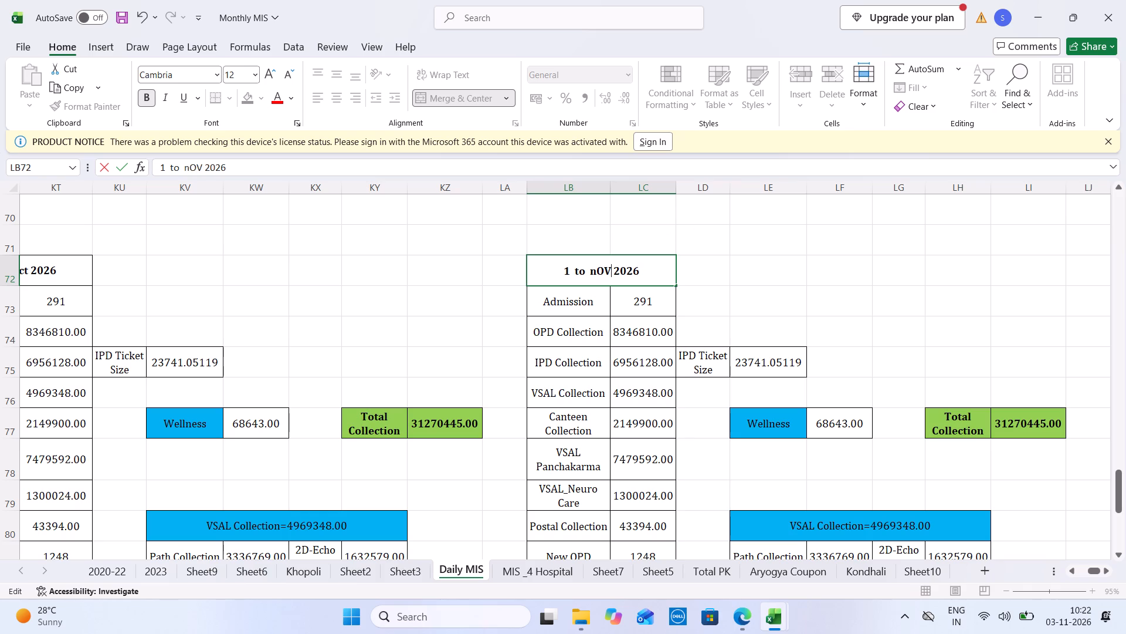
{"action": "key", "text": "BackSpace"}
{"action": "key", "text": "BackSpace"}
{"action": "key", "text": "BackSpace"}
{"action": "key", "text": "ctrl+n"}
{"action": "type", "text": "Nov"}
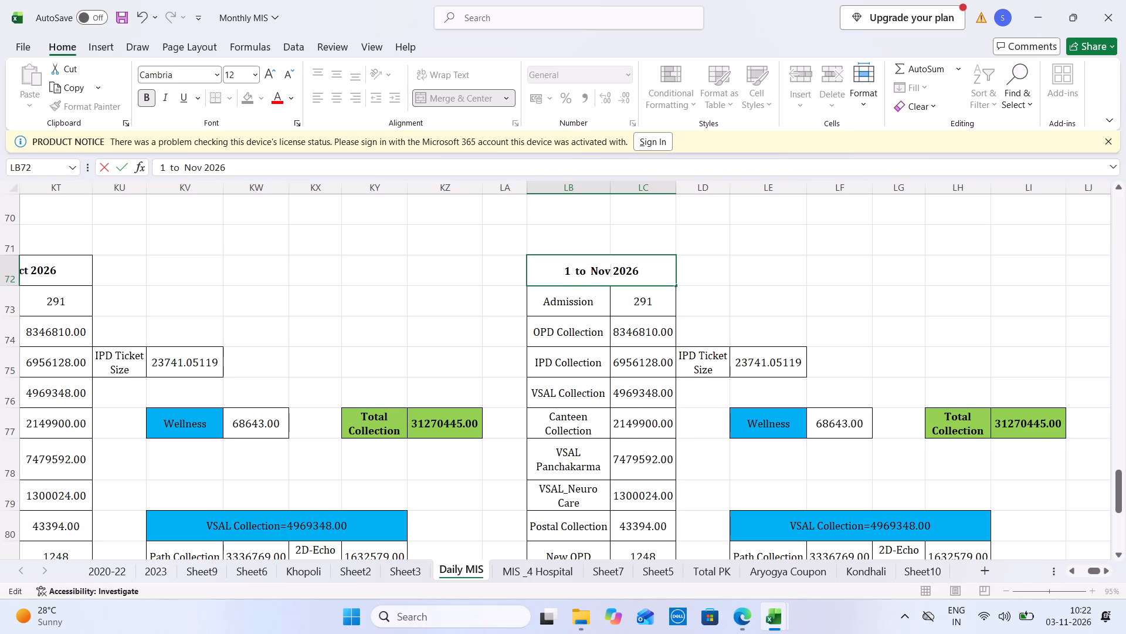
{"action": "left_click", "coordinate": [588, 271]}
{"action": "key", "text": "3"}
Clear the November block's values from Admission down through Postal Collection in column LC.
{"action": "left_click", "coordinate": [632, 300]}
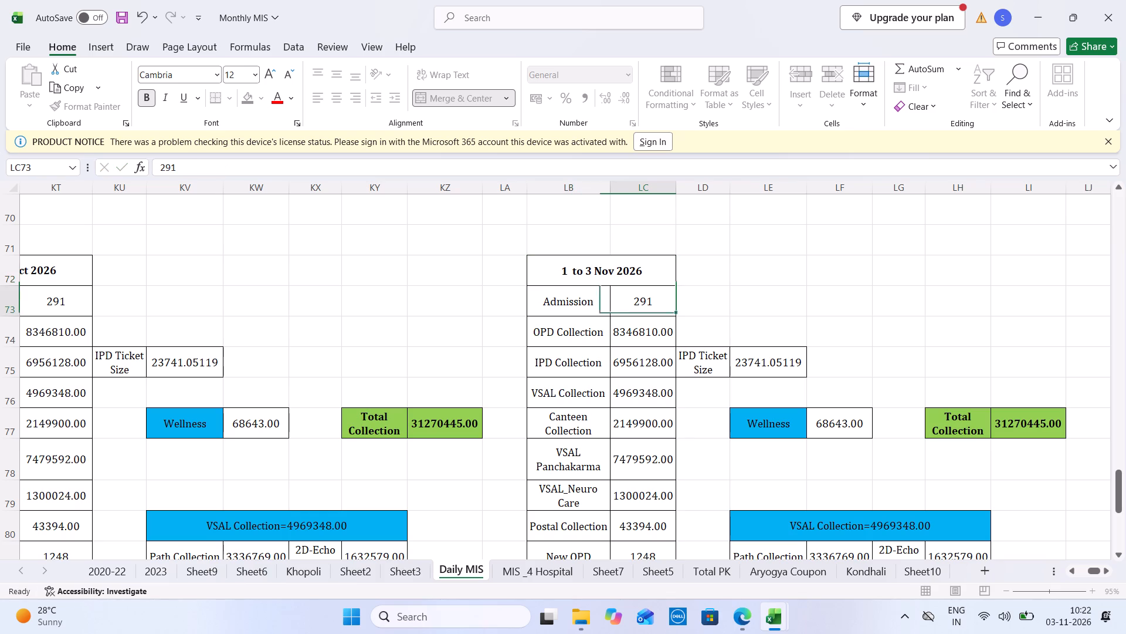
{"action": "key", "text": "BackSpace"}
{"action": "key", "text": "Down"}
{"action": "key", "text": "BackSpace"}
{"action": "key", "text": "Down"}
{"action": "key", "text": "BackSpace"}
{"action": "key", "text": "Down"}
{"action": "key", "text": "BackSpace"}
{"action": "key", "text": "Down"}
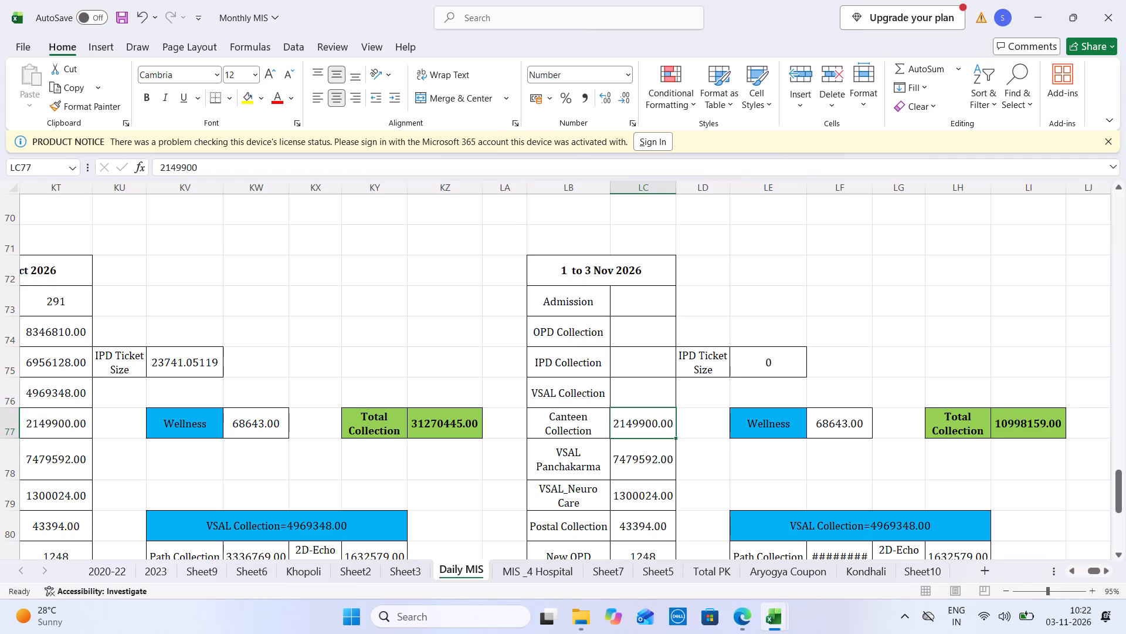
{"action": "key", "text": "BackSpace"}
{"action": "key", "text": "Down"}
{"action": "key", "text": "BackSpace"}
{"action": "key", "text": "Down"}
{"action": "key", "text": "BackSpace"}
{"action": "key", "text": "Down"}
{"action": "key", "text": "BackSpace"}
Clear the November block's New OPD, OPD F/U, DMP F/U, Enquiry and Discharge values, keeping the Total Visit and Total FootFall formulas.
{"action": "key", "text": "Down"}
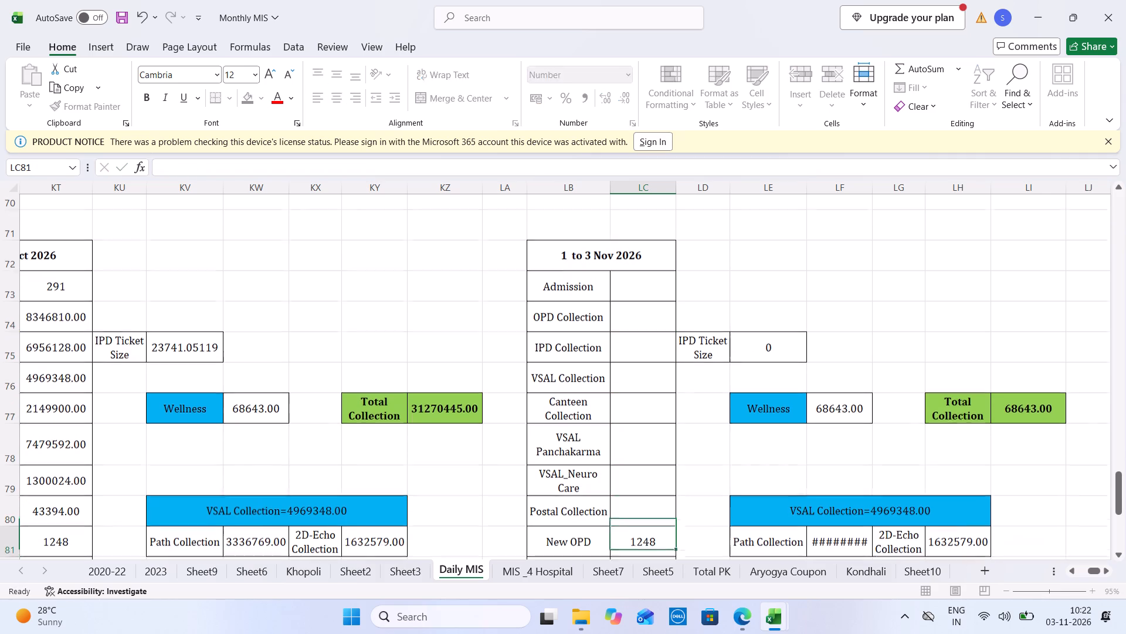
{"action": "key", "text": "BackSpace"}
{"action": "key", "text": "Down"}
{"action": "key", "text": "BackSpace"}
{"action": "key", "text": "Down"}
{"action": "key", "text": "BackSpace"}
{"action": "key", "text": "Down"}
{"action": "key", "text": "BackSpace"}
{"action": "key", "text": "Down"}
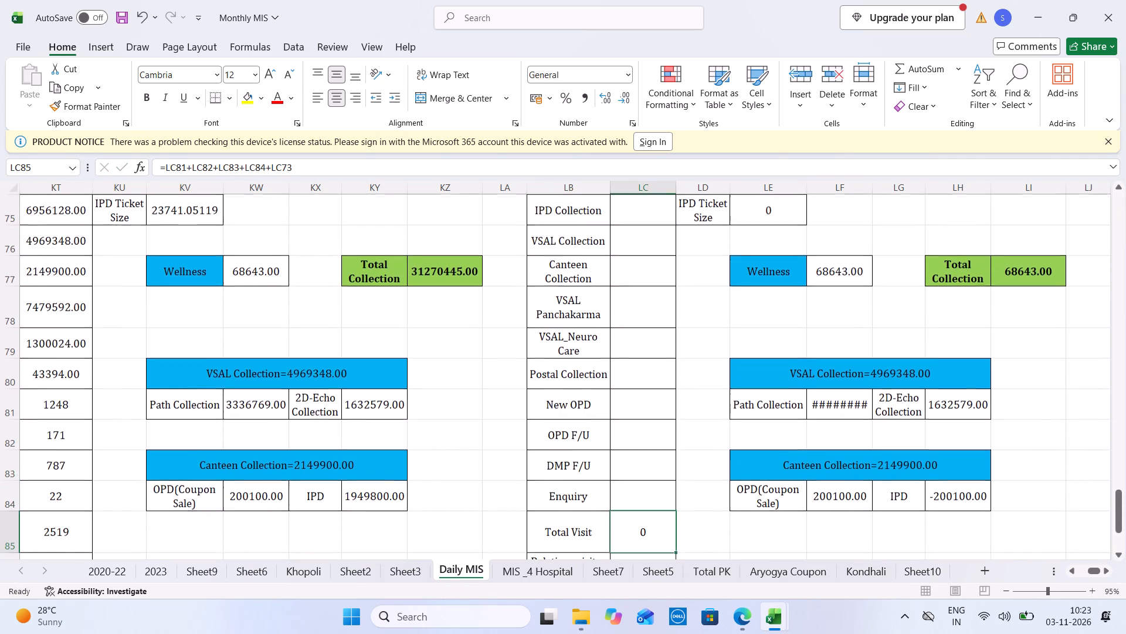
{"action": "key", "text": "Down"}
{"action": "key", "text": "Down"}
{"action": "key", "text": "Down"}
{"action": "key", "text": "BackSpace"}
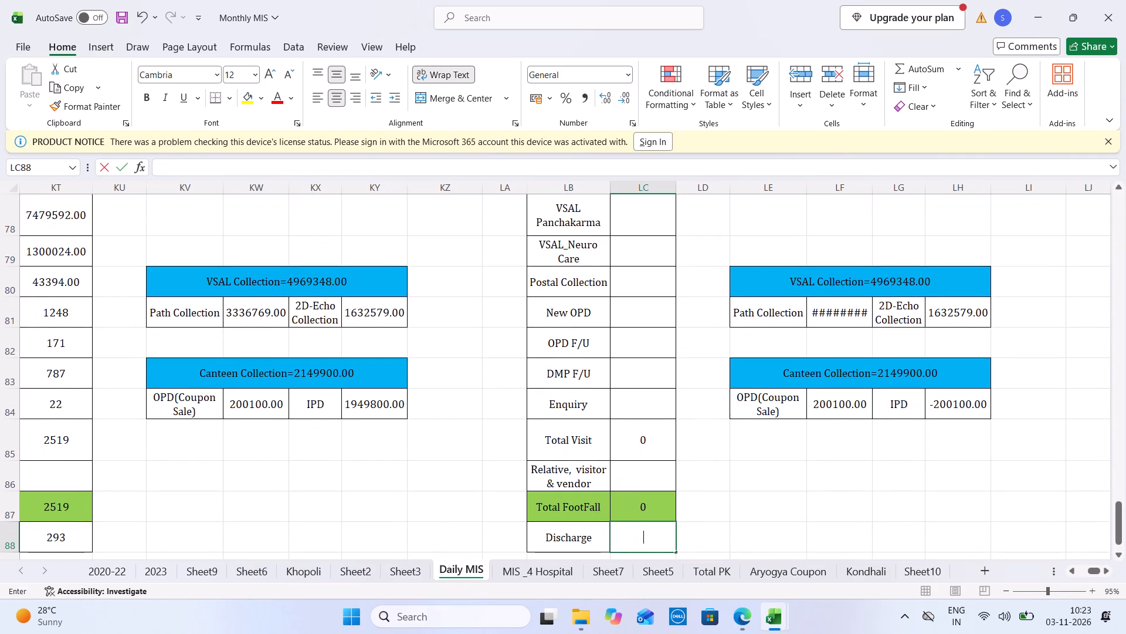
{"action": "key", "text": "Up"}
{"action": "key", "text": "Up"}
{"action": "key", "text": "Up"}
{"action": "key", "text": "Up"}
{"action": "key", "text": "Up"}
{"action": "key", "text": "Up"}
{"action": "key", "text": "Up"}
{"action": "key", "text": "Up"}
{"action": "key", "text": "Up"}
{"action": "key", "text": "Up"}
{"action": "key", "text": "Up"}
{"action": "key", "text": "Up"}
{"action": "key", "text": "Up"}
{"action": "key", "text": "Up"}
{"action": "key", "text": "Up"}
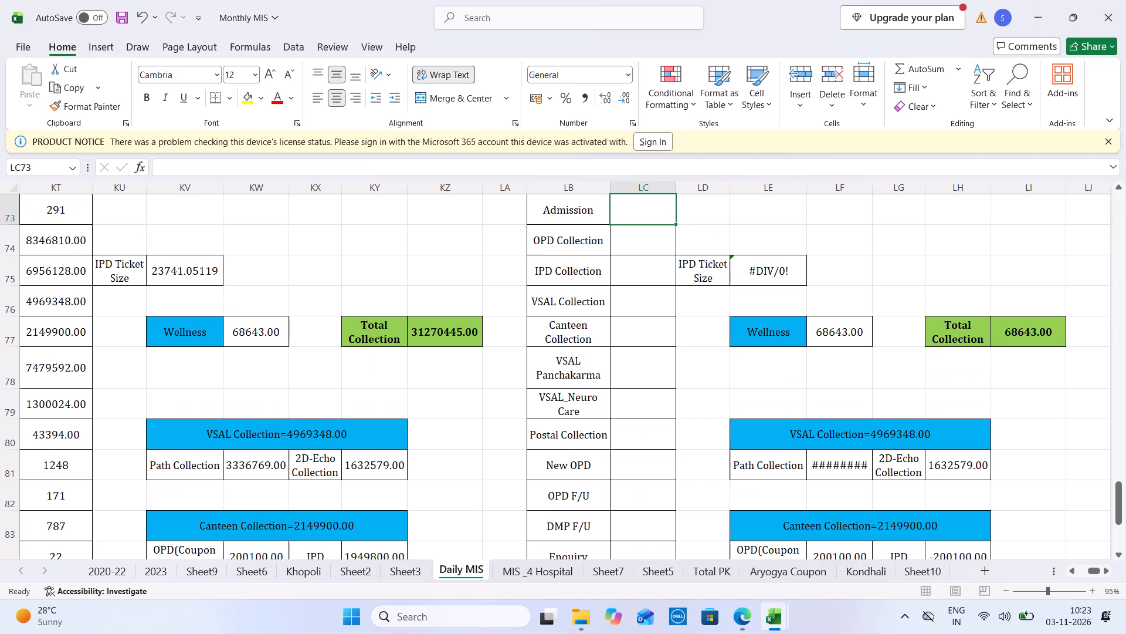
Clear the November block's 2D-Echo Collection, OPD (Coupon Sale) and Wellness amounts.
{"action": "left_click", "coordinate": [934, 460]}
{"action": "key", "text": "BackSpace"}
{"action": "left_click", "coordinate": [814, 551]}
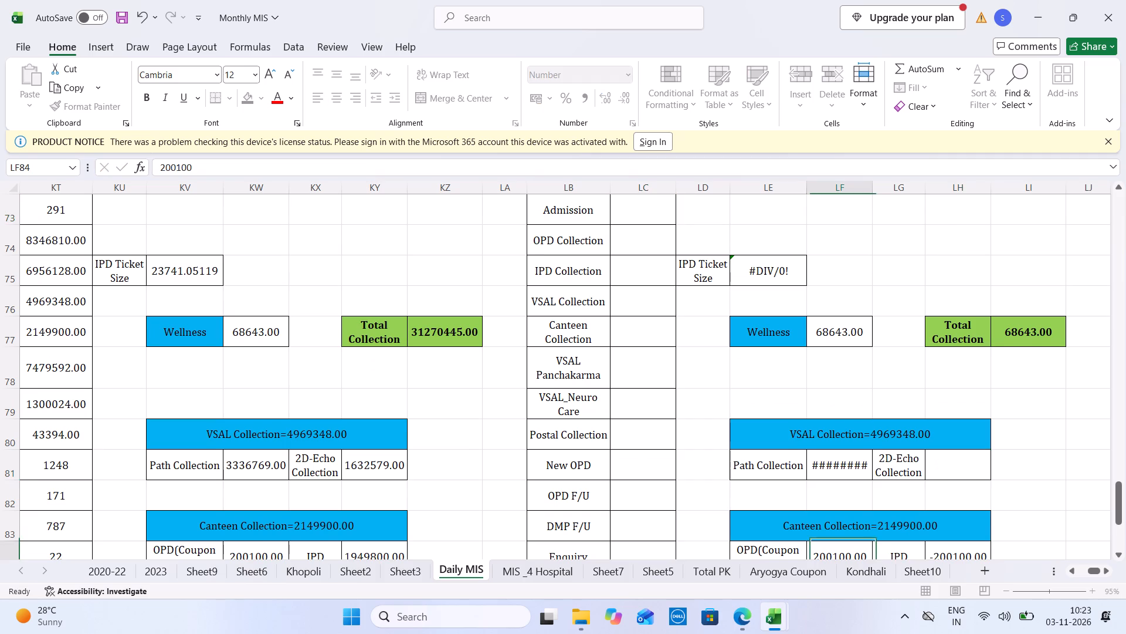
{"action": "key", "text": "BackSpace"}
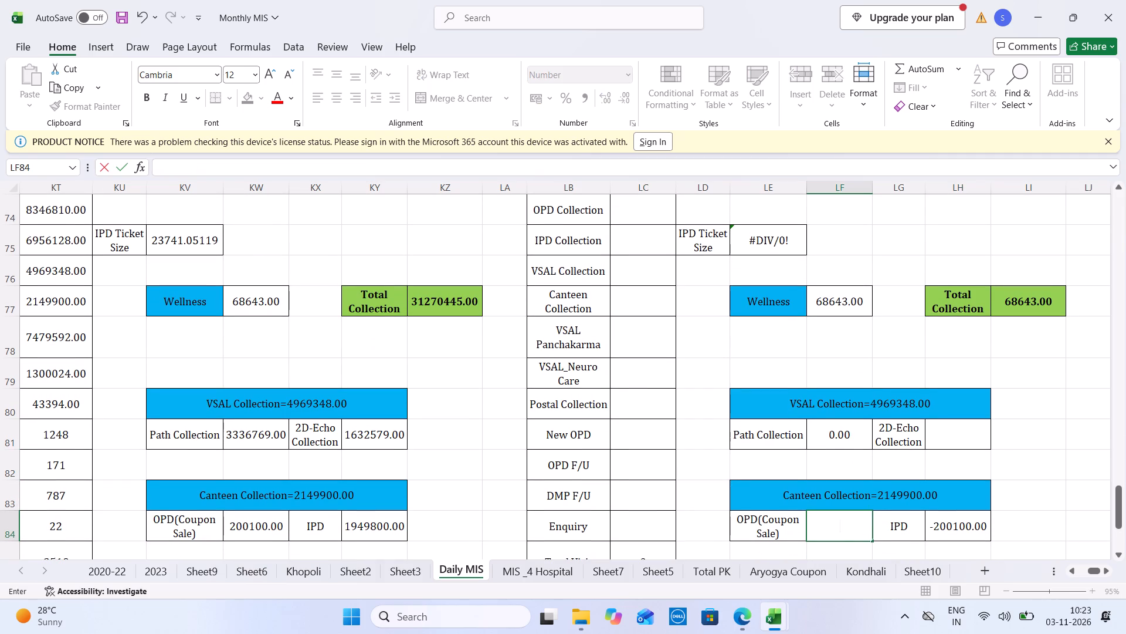
{"action": "left_click", "coordinate": [832, 301]}
{"action": "key", "text": "BackSpace"}
{"action": "left_click", "coordinate": [778, 359]}
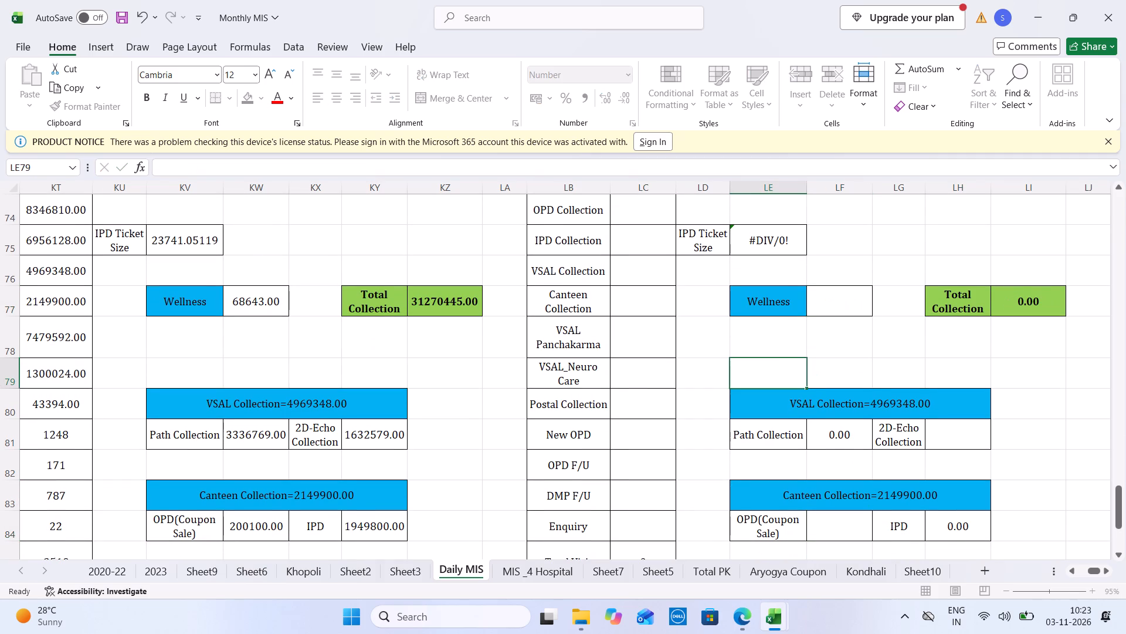
Save the Monthly MIS workbook.
{"action": "key", "text": "ctrl+s"}
{"action": "key", "text": "ctrl+s"}
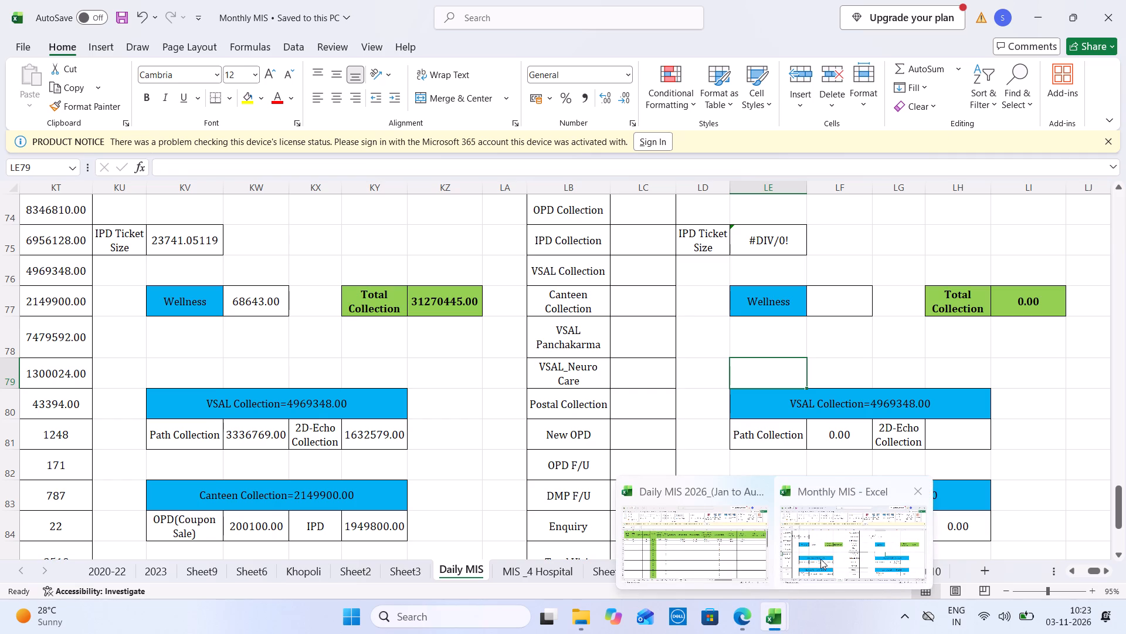
Switch to the Daily MIS 2026_(Jan to Aug) workbook and close it, saving its changes.
{"action": "left_click", "coordinate": [689, 533]}
{"action": "left_click", "coordinate": [1125, 0]}
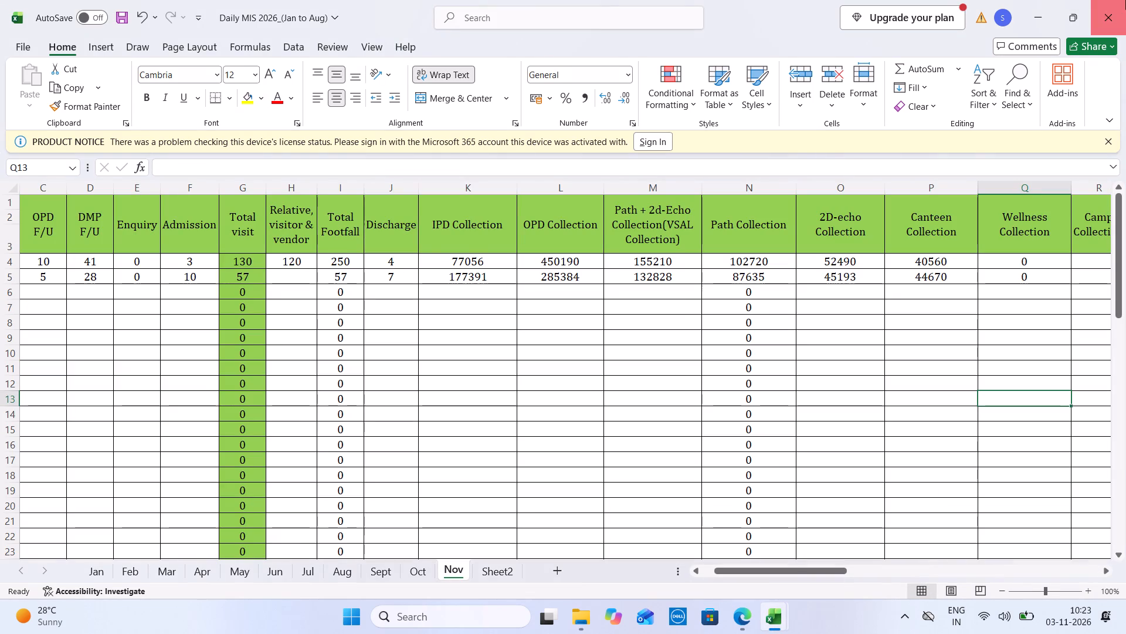
{"action": "left_click", "coordinate": [562, 418]}
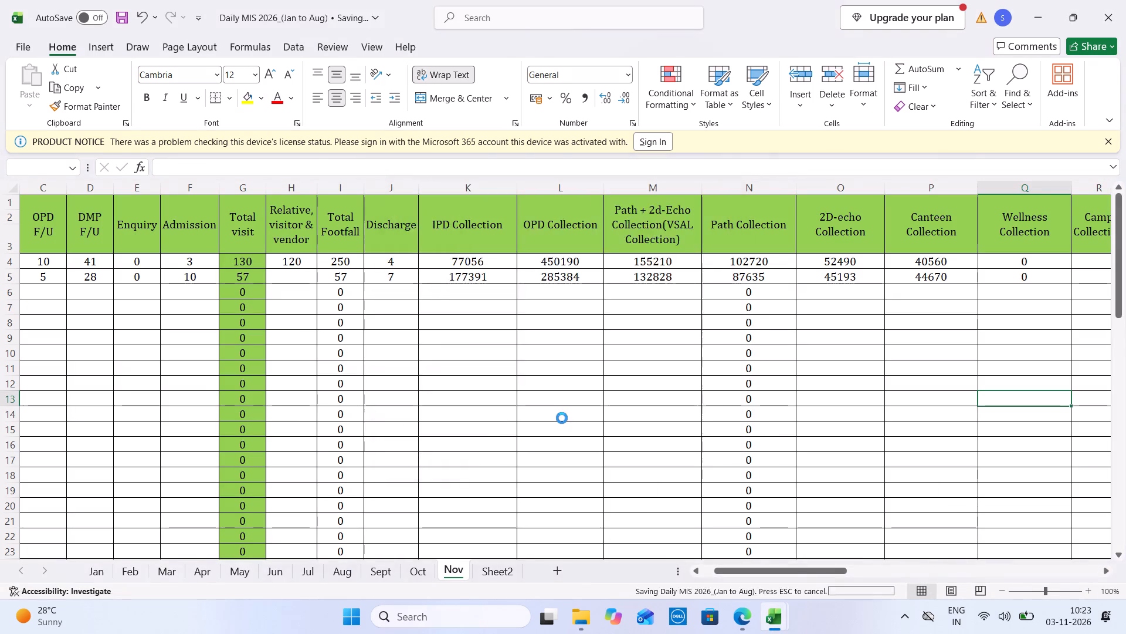
Return to the Monthly MIS workbook and close it.
{"action": "left_click", "coordinate": [575, 611]}
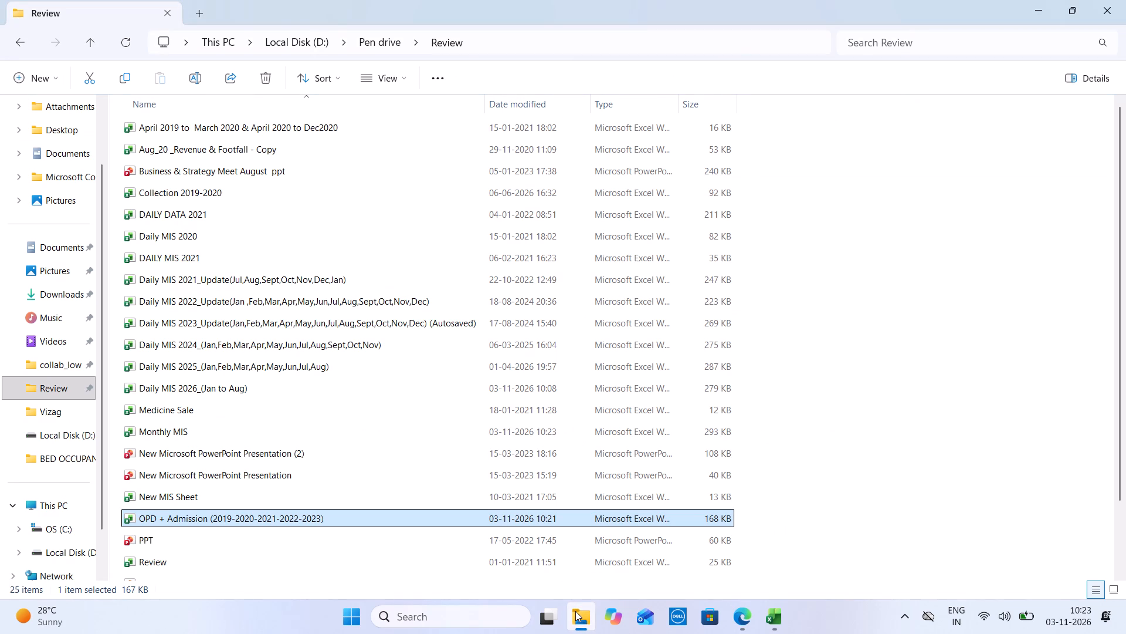
{"action": "left_click", "coordinate": [787, 522]}
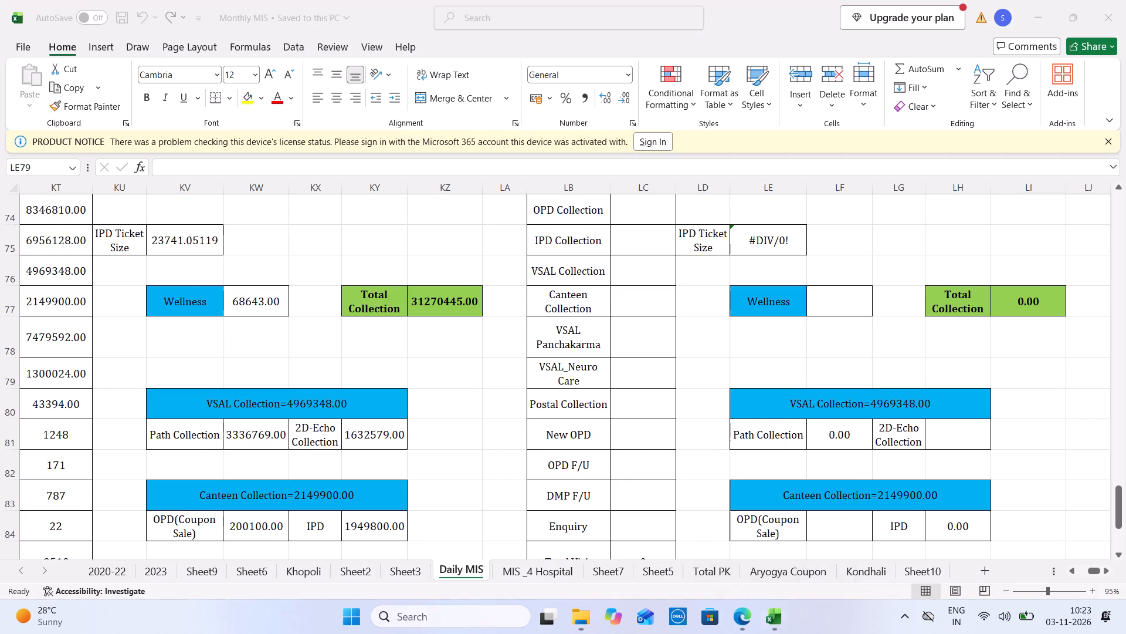
{"action": "left_click", "coordinate": [1125, 0]}
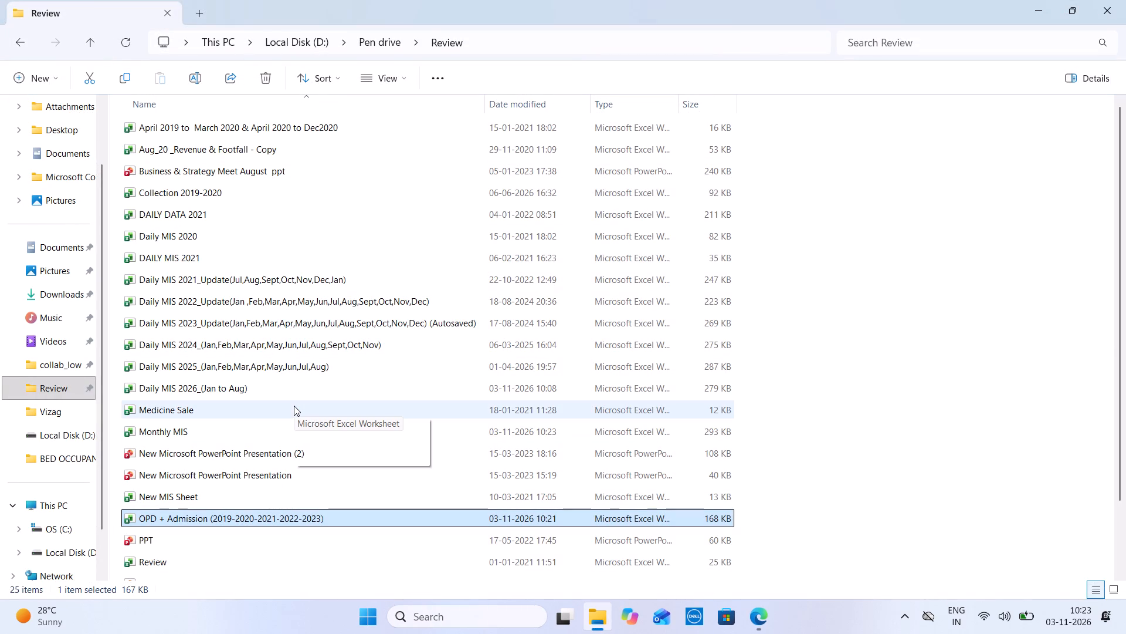
{"action": "double_click", "coordinate": [285, 515]}
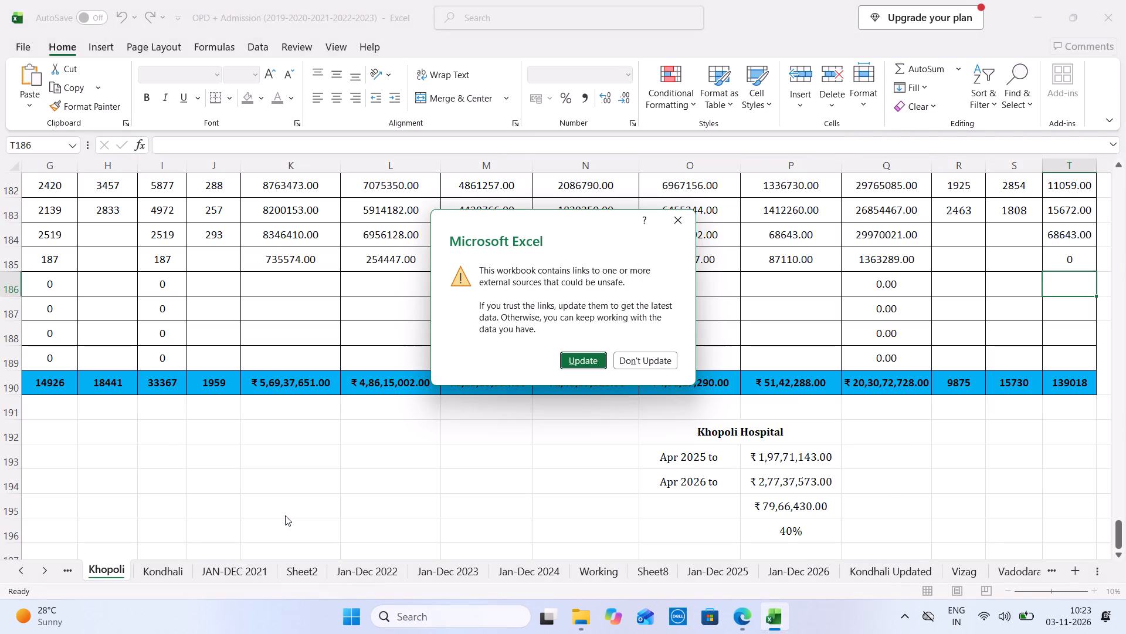
{"action": "left_click", "coordinate": [666, 221]}
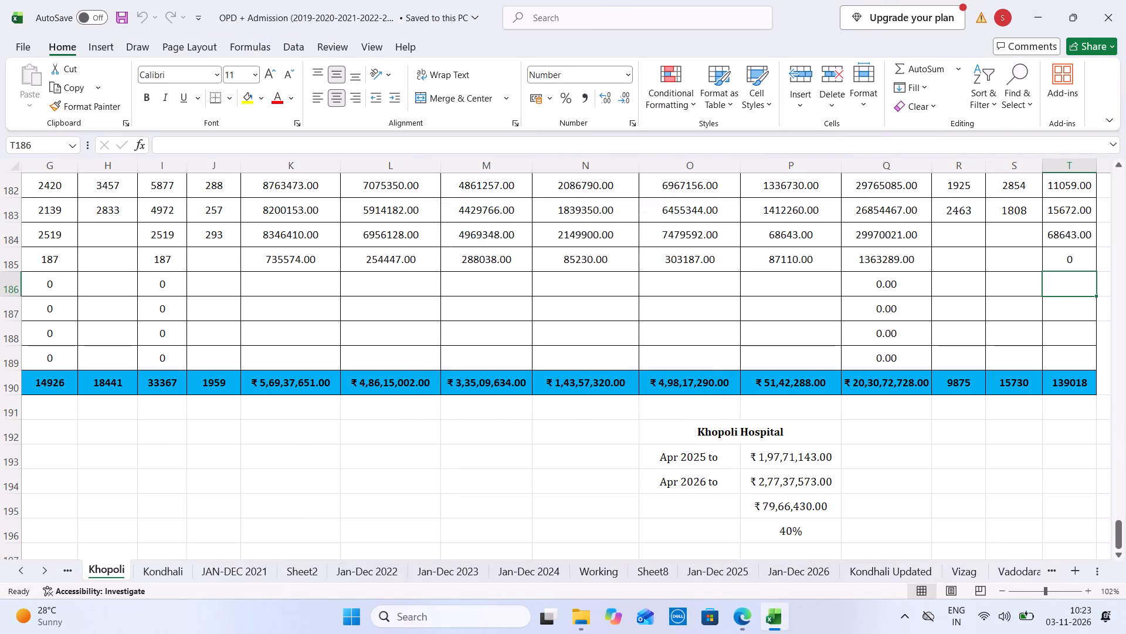
{"action": "left_click", "coordinate": [174, 404]}
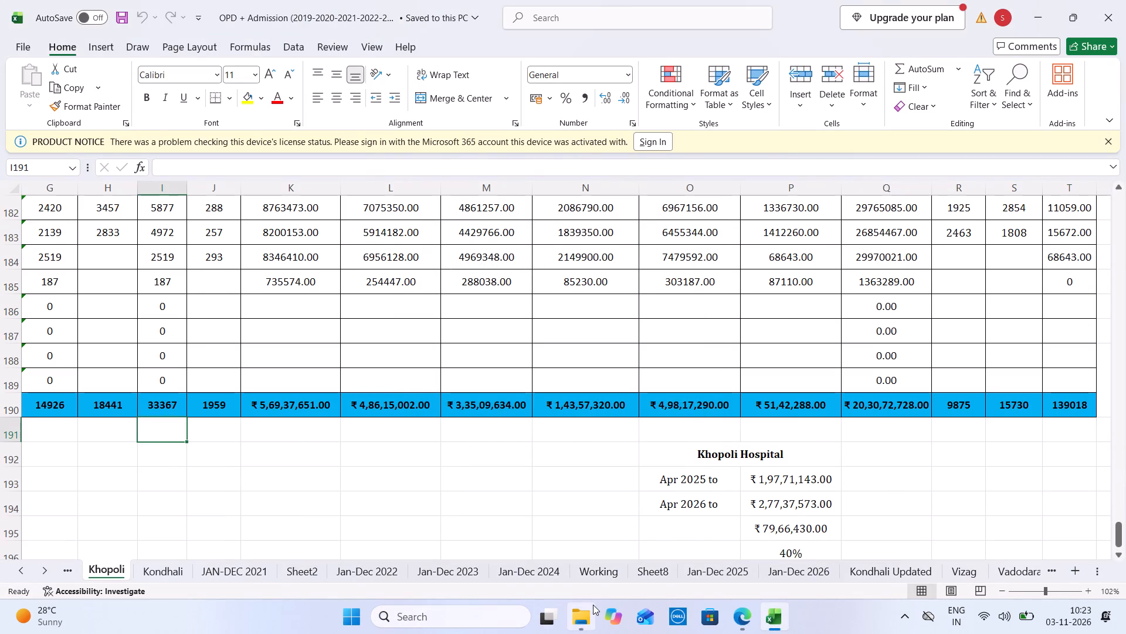
Search Local Disk (D:) for "data" and open the data workbook from Download\New folder (2), dismissing the external links update.
{"action": "left_click", "coordinate": [593, 605]}
{"action": "left_click", "coordinate": [66, 437]}
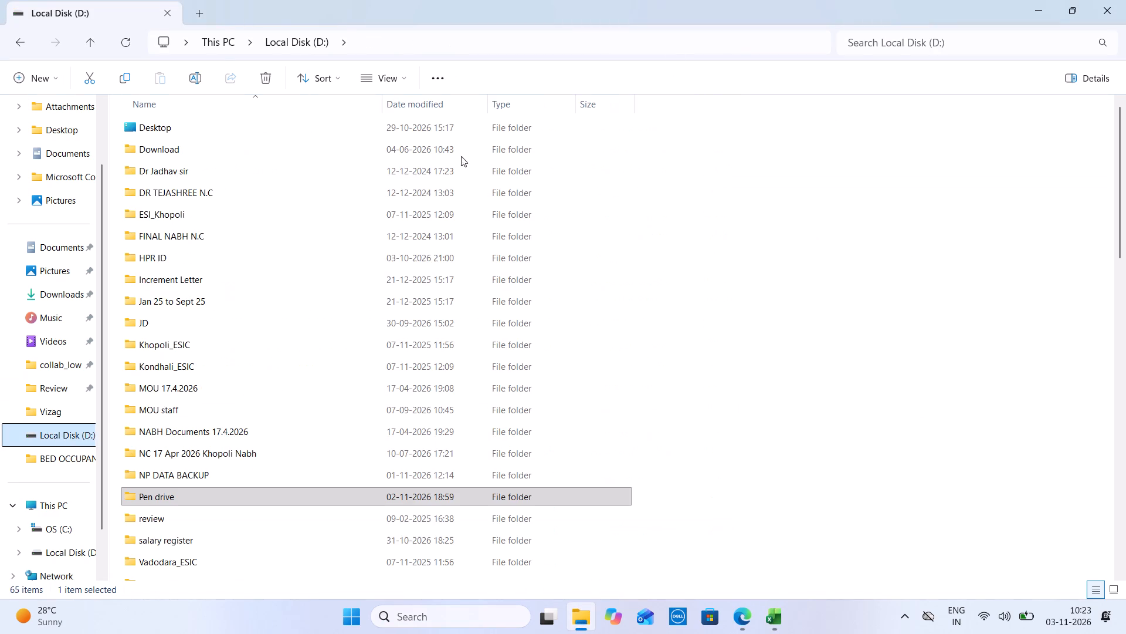
{"action": "left_click", "coordinate": [862, 35]}
{"action": "type", "text": "data"}
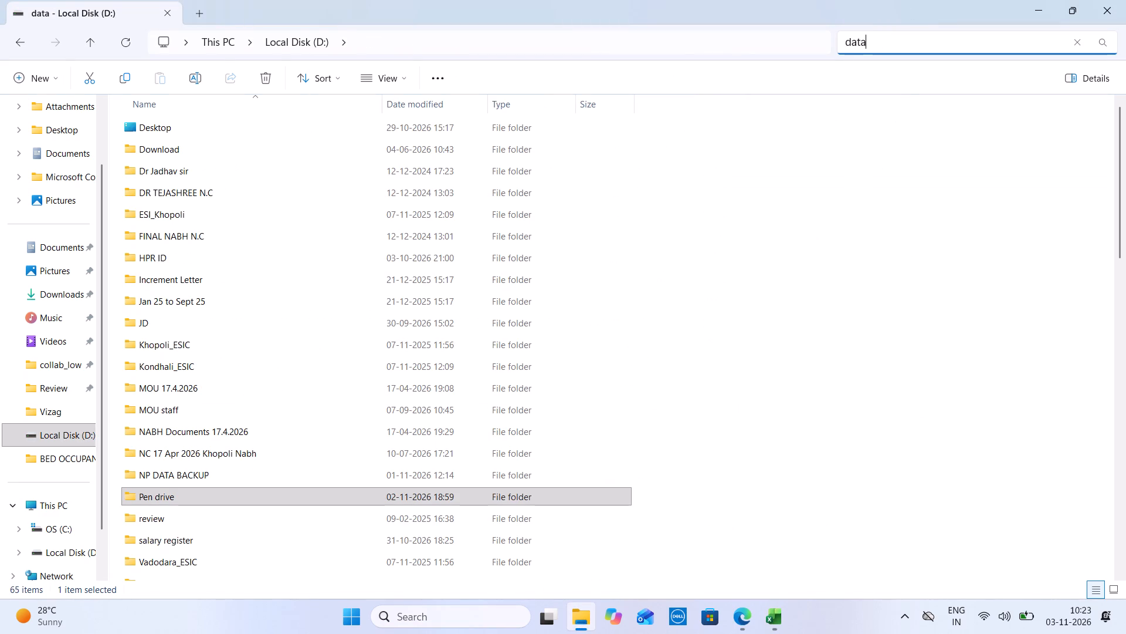
{"action": "left_click", "coordinate": [892, 43]}
{"action": "key", "text": "Return"}
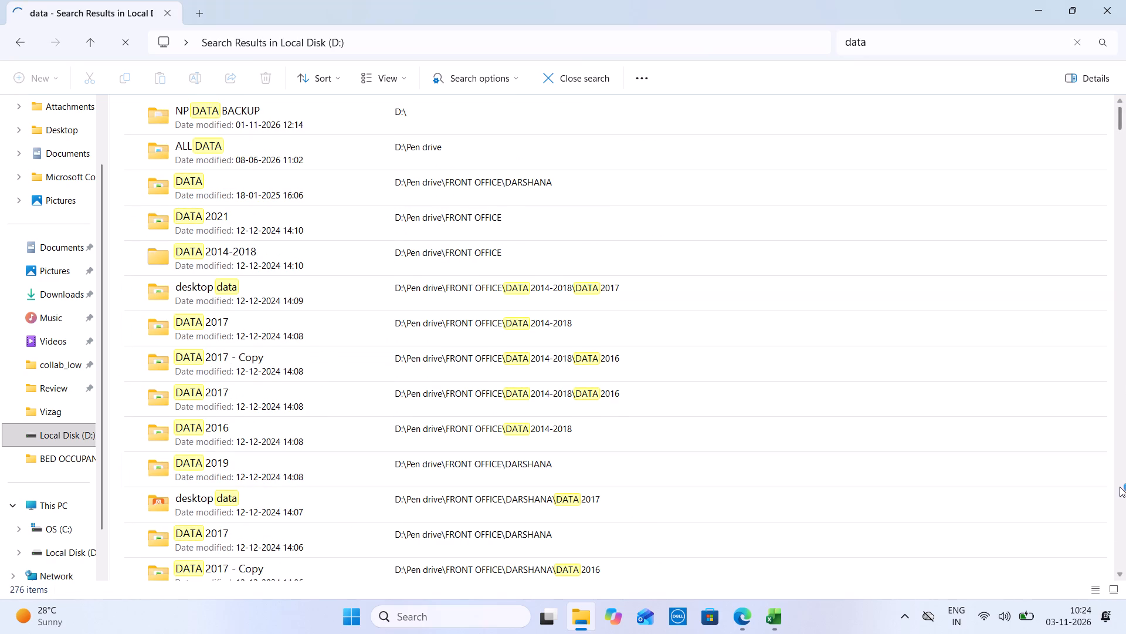
{"action": "left_click", "coordinate": [1125, 493]}
{"action": "left_click", "coordinate": [1125, 493]}
{"action": "left_click", "coordinate": [1125, 493]}
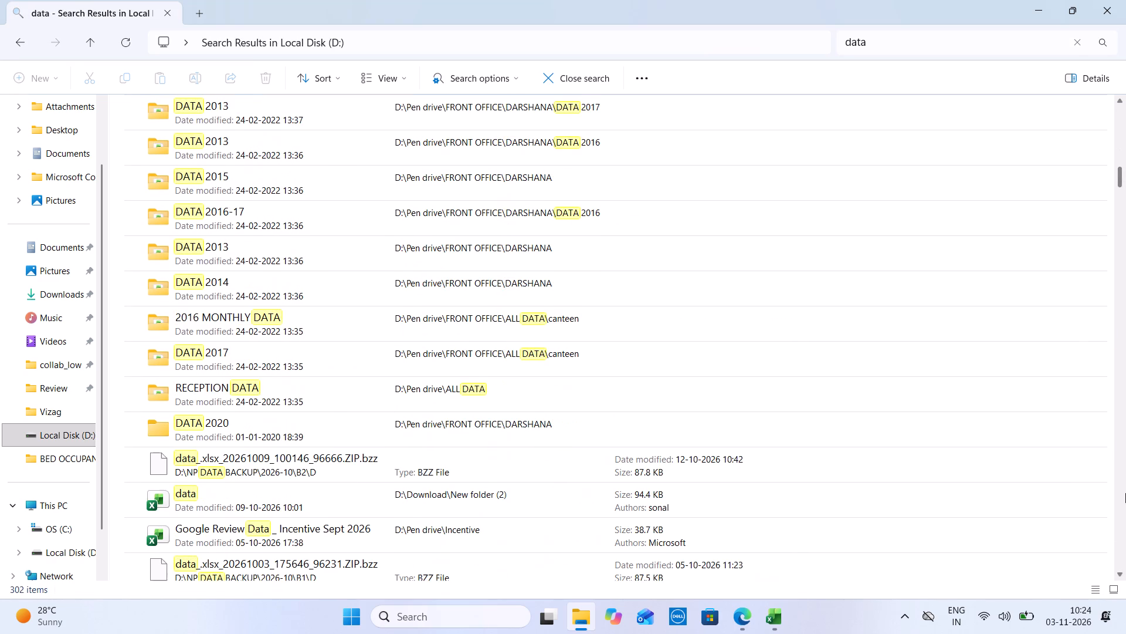
{"action": "double_click", "coordinate": [367, 508]}
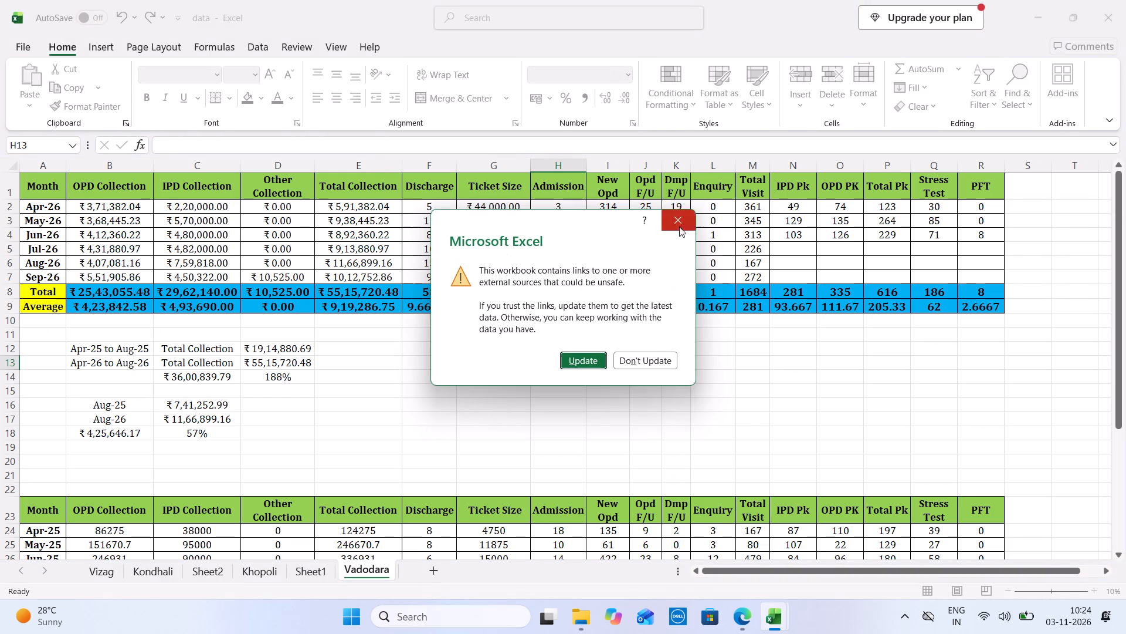
{"action": "left_click", "coordinate": [683, 228]}
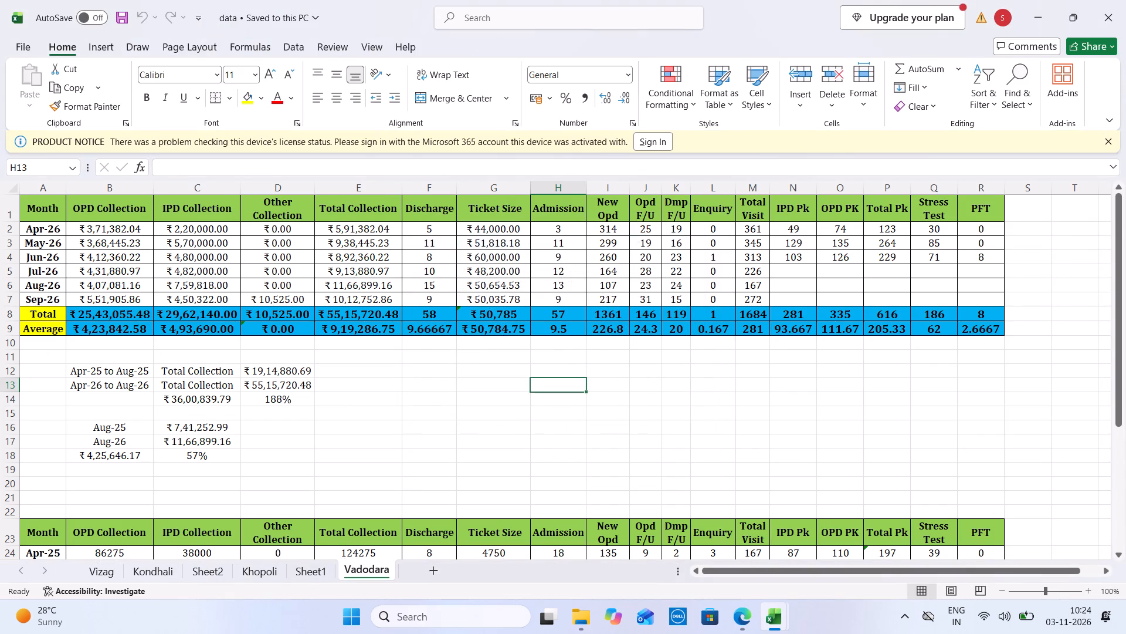
Insert a blank row above the Total row of the 2026 table on the Vadodara sheet.
{"action": "right_click", "coordinate": [6, 310]}
{"action": "right_click", "coordinate": [1, 314]}
{"action": "left_click", "coordinate": [70, 176]}
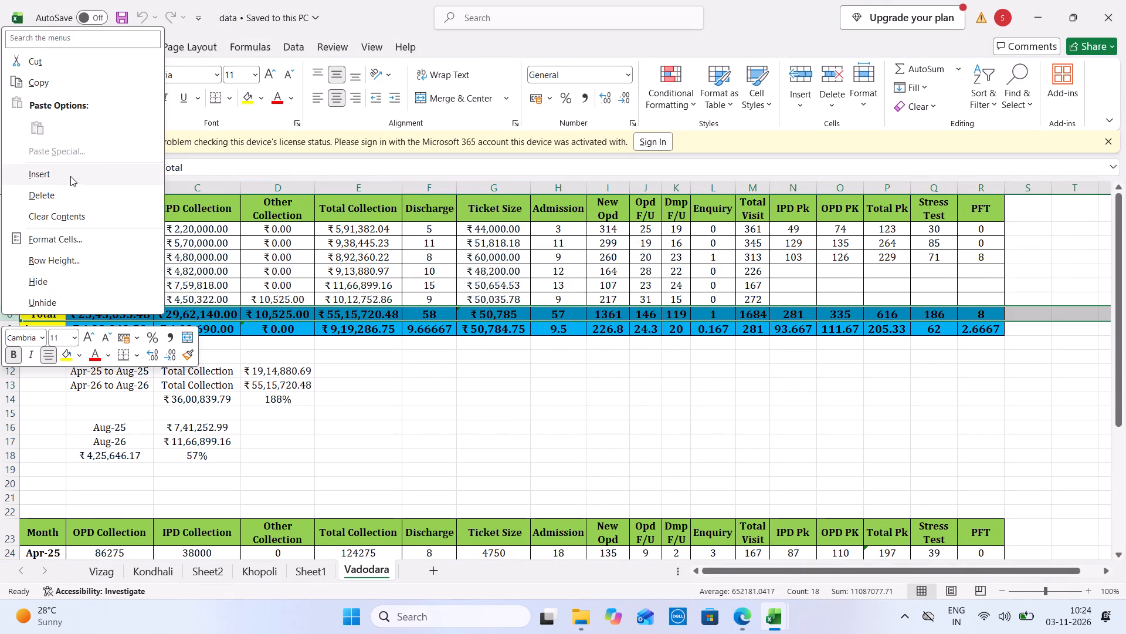
Copy the Oct-26 figures, OPD Collection through Total Visit, from the OPD + Admission workbook's Vadodara sheet into the data workbook's new row.
{"action": "key", "text": "ctrl+Tab"}
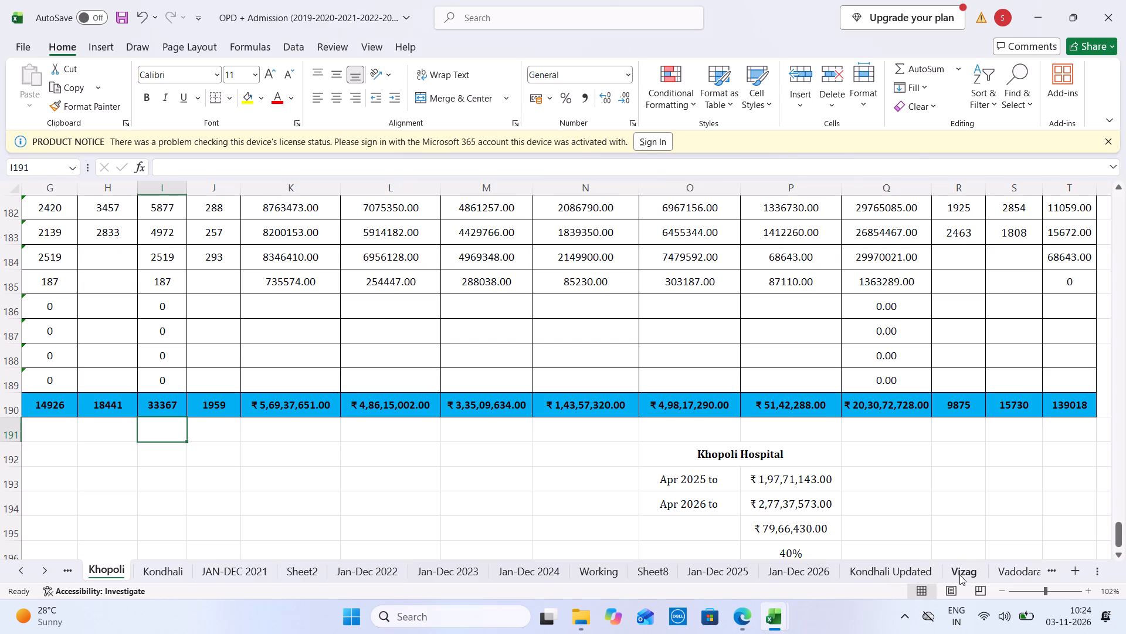
{"action": "left_click", "coordinate": [1008, 572]}
{"action": "left_click_drag", "start_coordinate": [126, 353], "coordinate": [821, 353]}
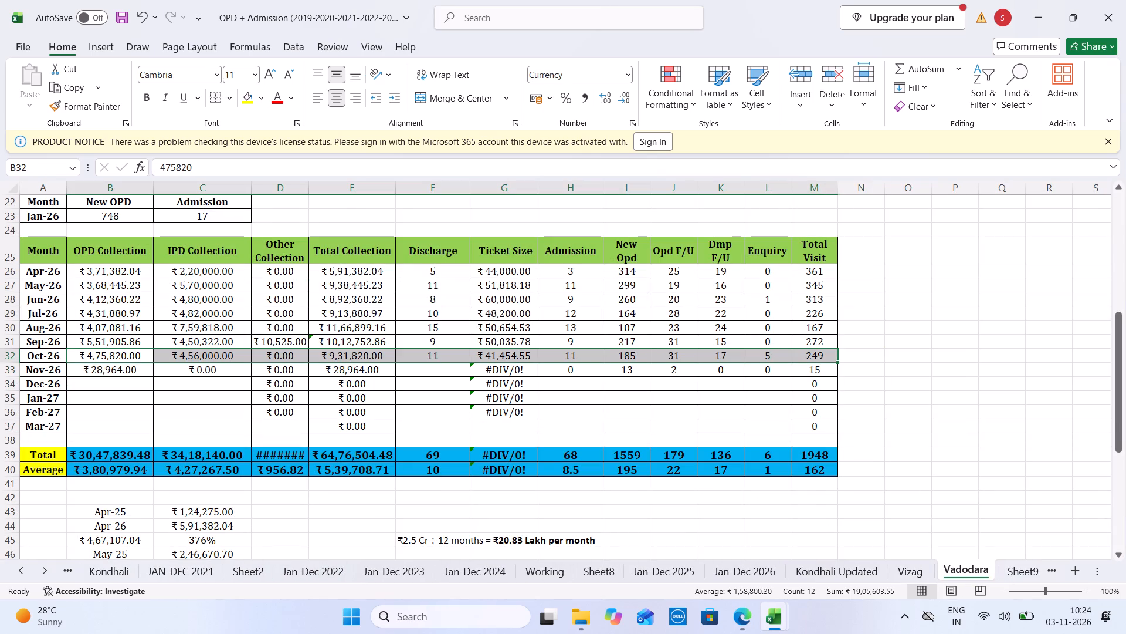
{"action": "key", "text": "ctrl+c"}
{"action": "key", "text": "ctrl+Tab"}
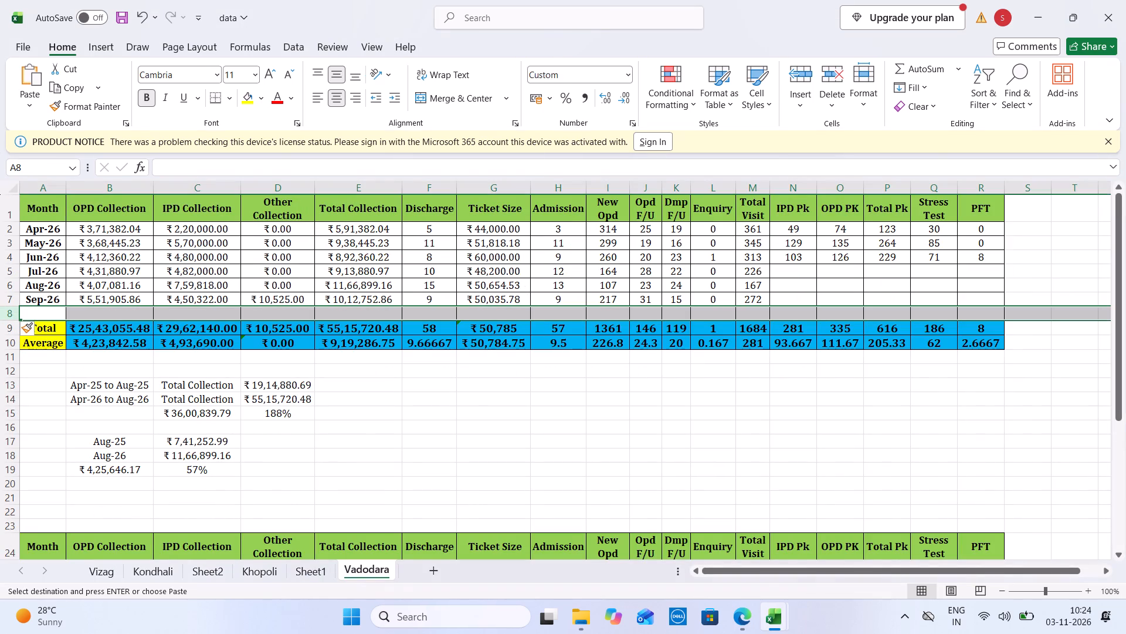
{"action": "left_click", "coordinate": [126, 311]}
{"action": "key", "text": "ctrl+v"}
Fill the month label down from Sep-26 so the new row is labelled Oct-26.
{"action": "left_click", "coordinate": [55, 302]}
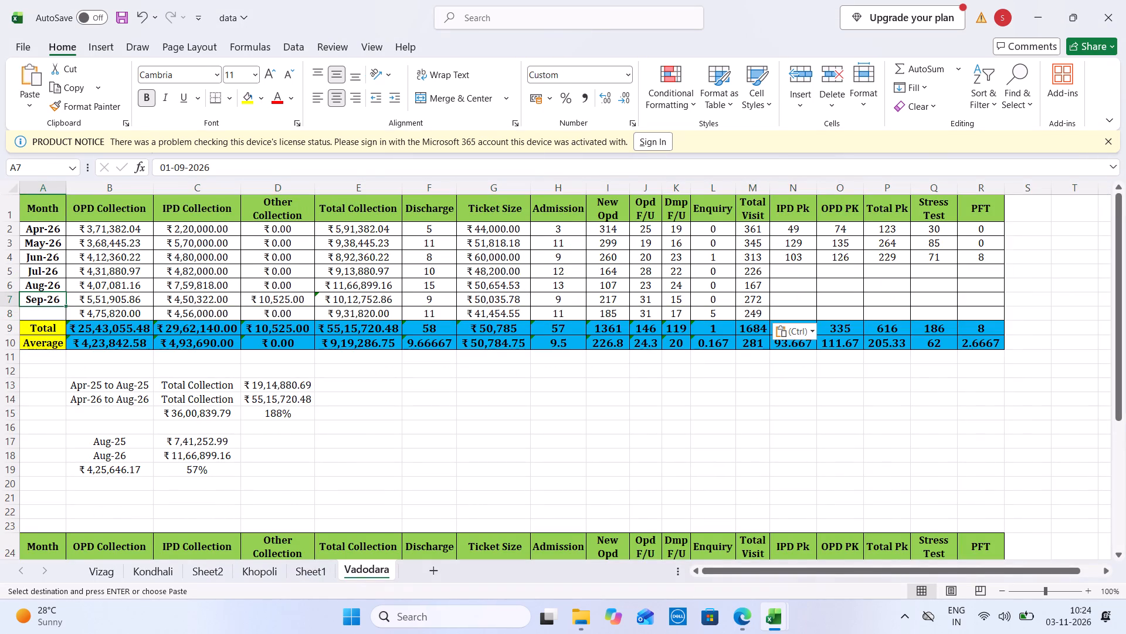
{"action": "left_click_drag", "start_coordinate": [64, 305], "coordinate": [66, 322]}
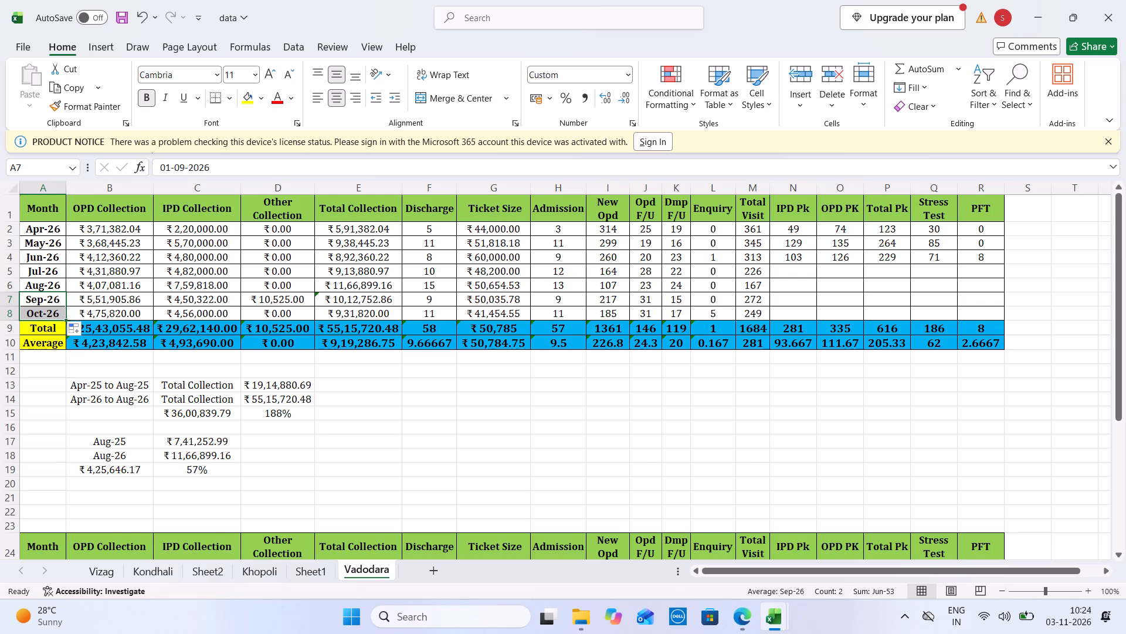
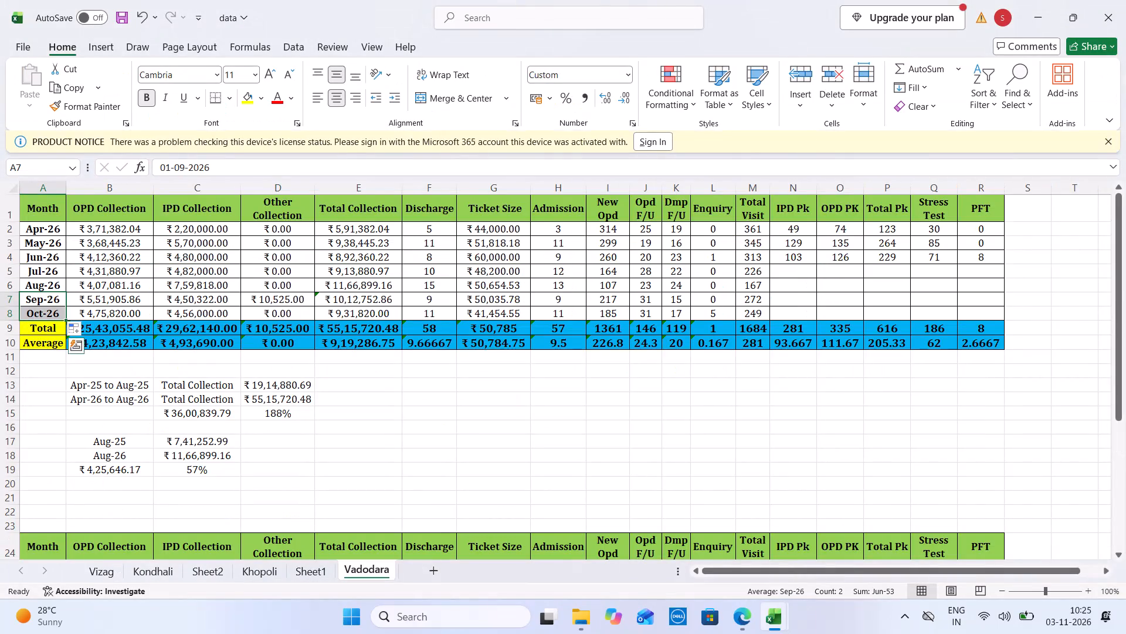
Extend the OPD Collection Total and Average formulas of the 2026 table to cover B2:B8, including the Oct-26 row.
{"action": "left_click", "coordinate": [130, 327]}
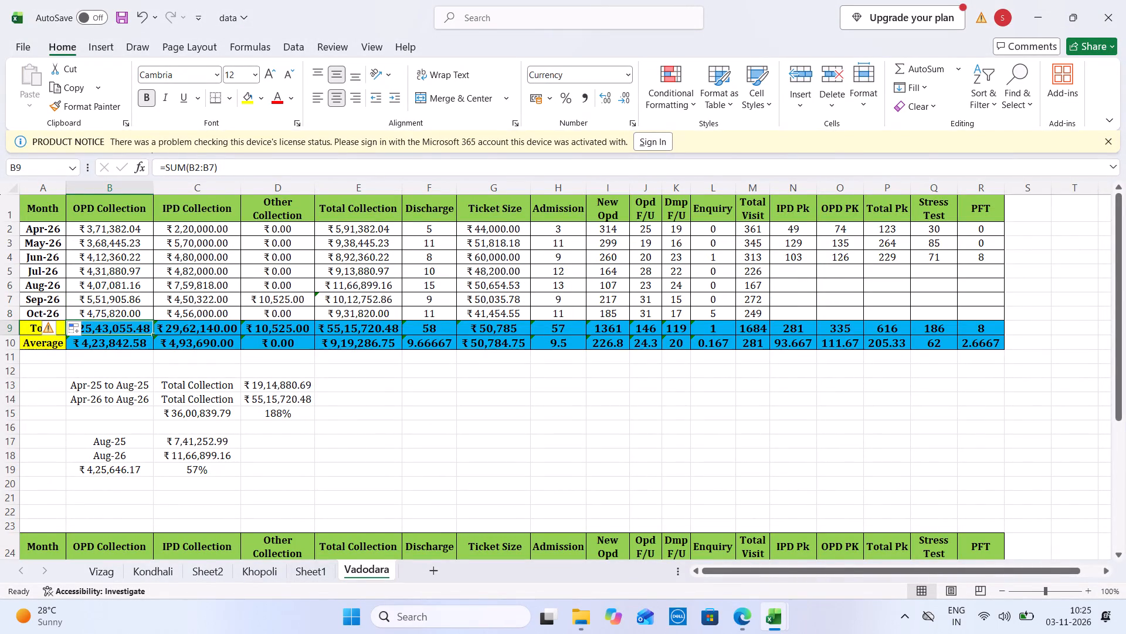
{"action": "left_click", "coordinate": [211, 166]}
{"action": "key", "text": "Right"}
{"action": "key", "text": "BackSpace"}
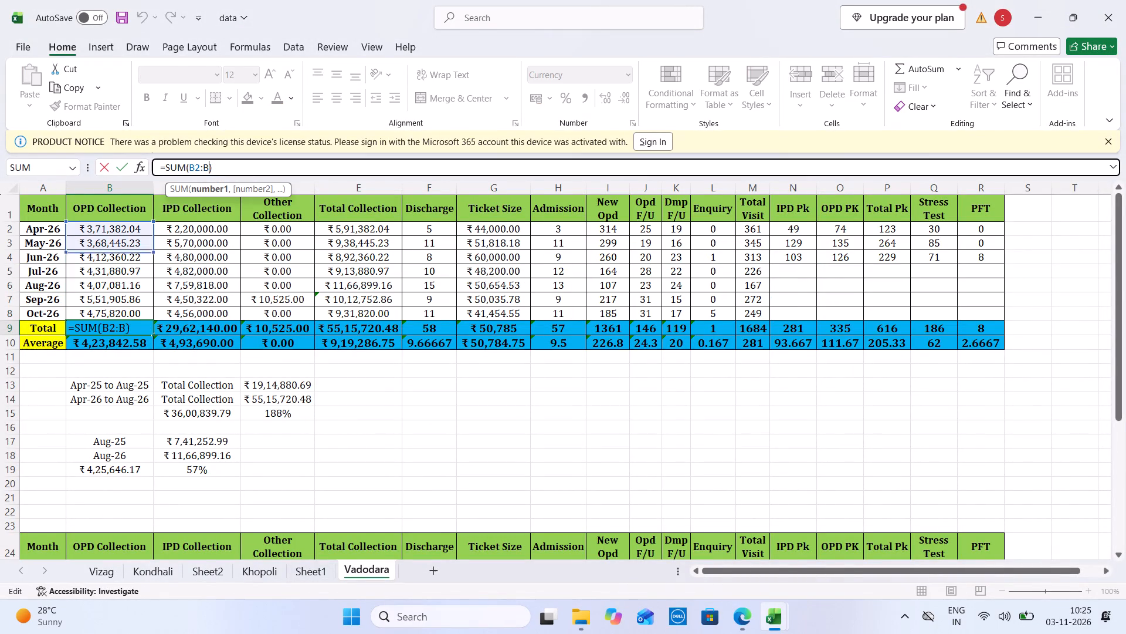
{"action": "key", "text": "8"}
{"action": "key", "text": "Tab"}
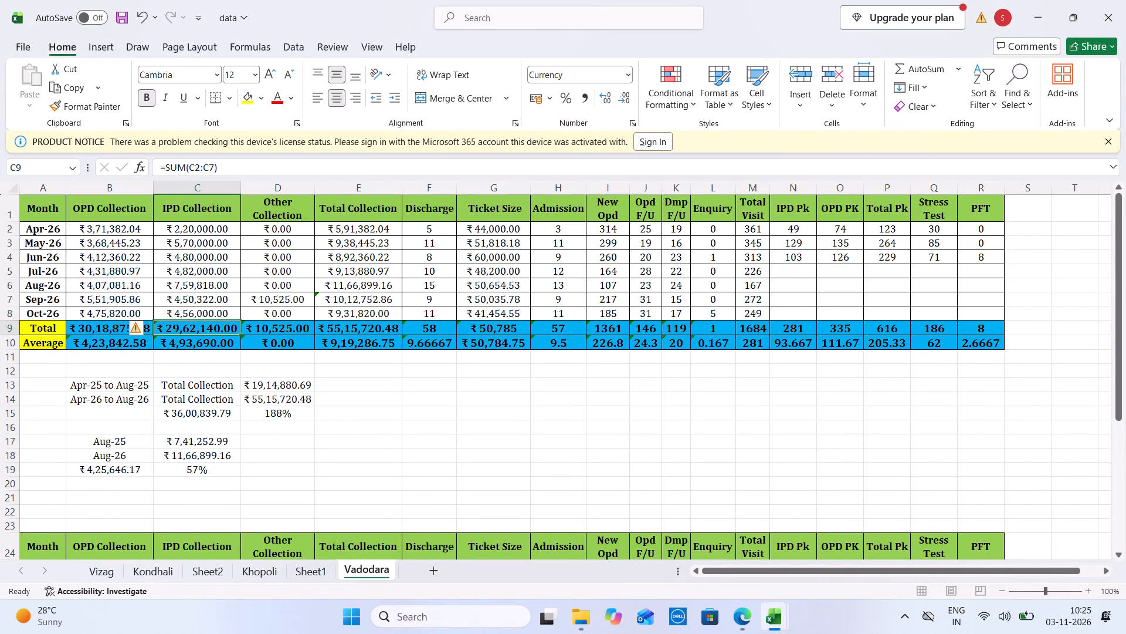
{"action": "left_click", "coordinate": [109, 346]}
{"action": "left_click", "coordinate": [234, 169]}
{"action": "key", "text": "BackSpace"}
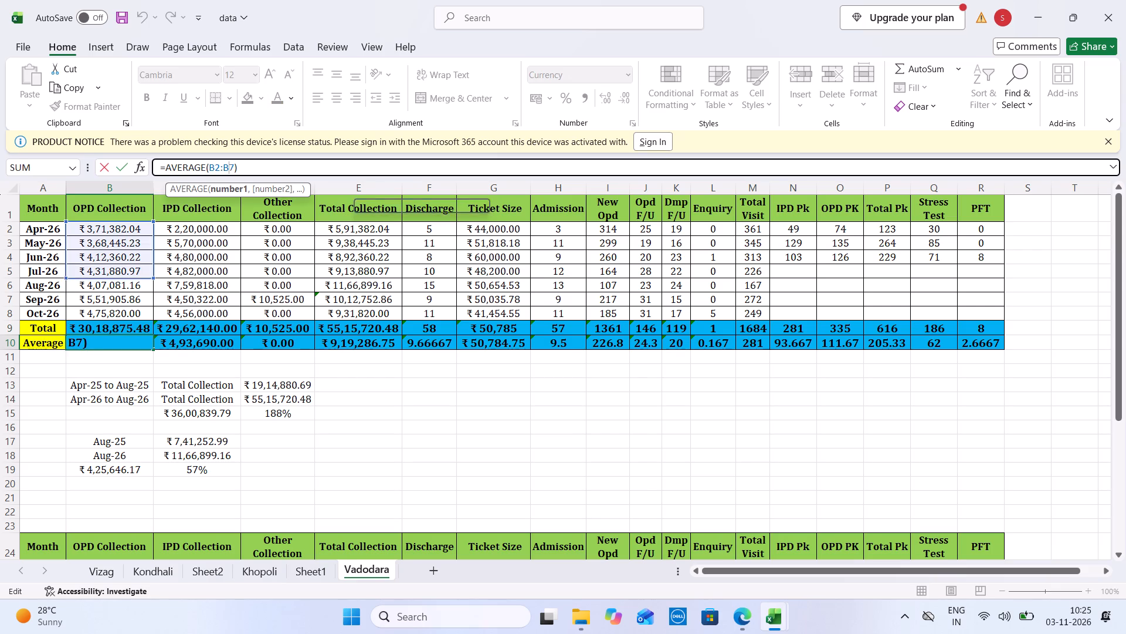
{"action": "key", "text": "8"}
{"action": "key", "text": "Tab"}
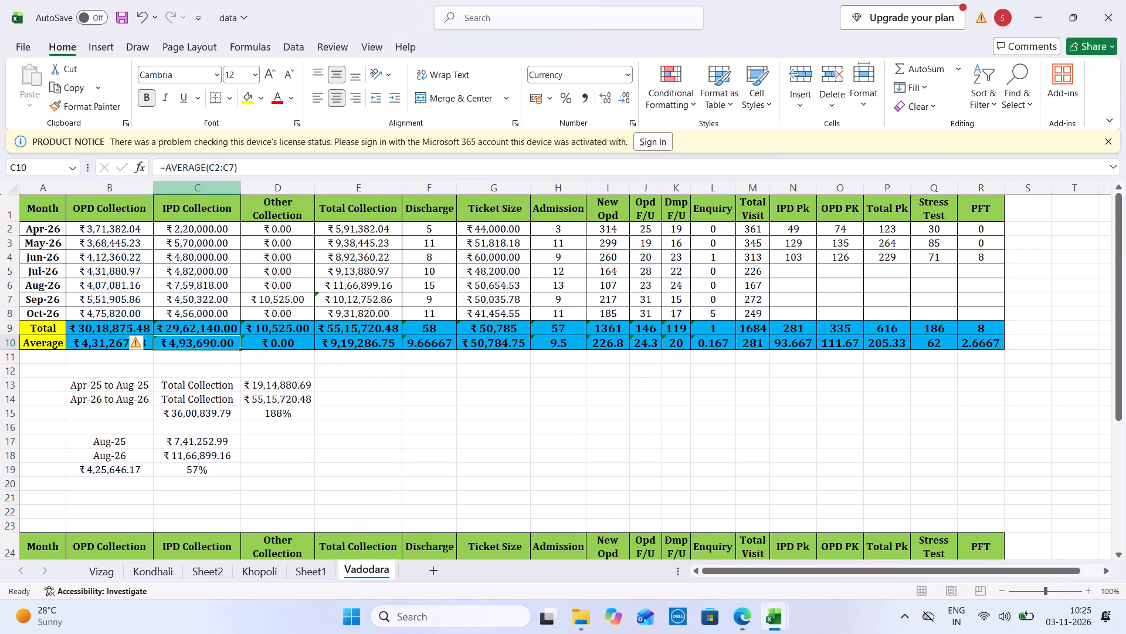
Fill the OPD Collection Total and Average formulas across through the Total Collection column.
{"action": "left_click_drag", "start_coordinate": [108, 334], "coordinate": [110, 342]}
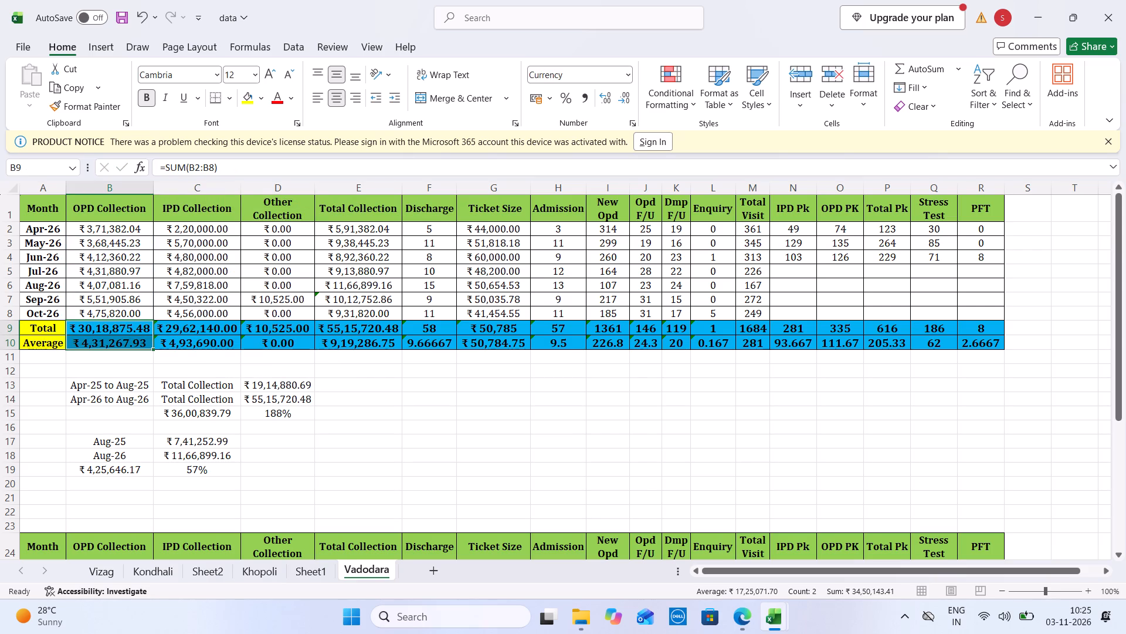
{"action": "left_click_drag", "start_coordinate": [152, 349], "coordinate": [371, 331]}
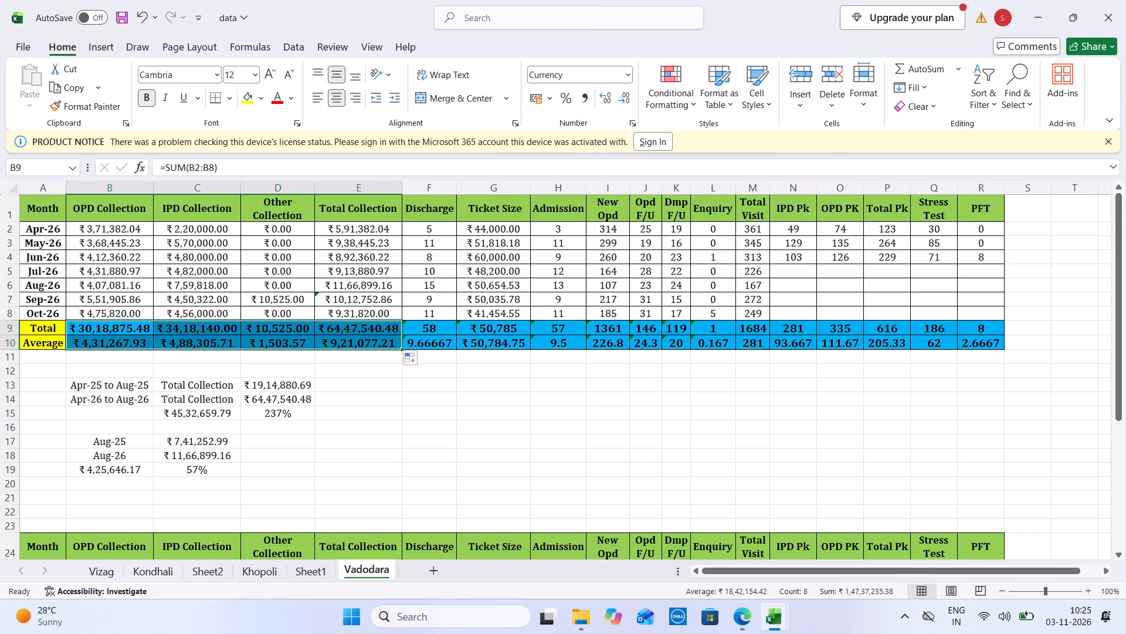
Extend the Discharge column's Total and Average formulas to cover F2:F8.
{"action": "left_click", "coordinate": [421, 329]}
{"action": "left_click", "coordinate": [212, 171]}
{"action": "key", "text": "BackSpace"}
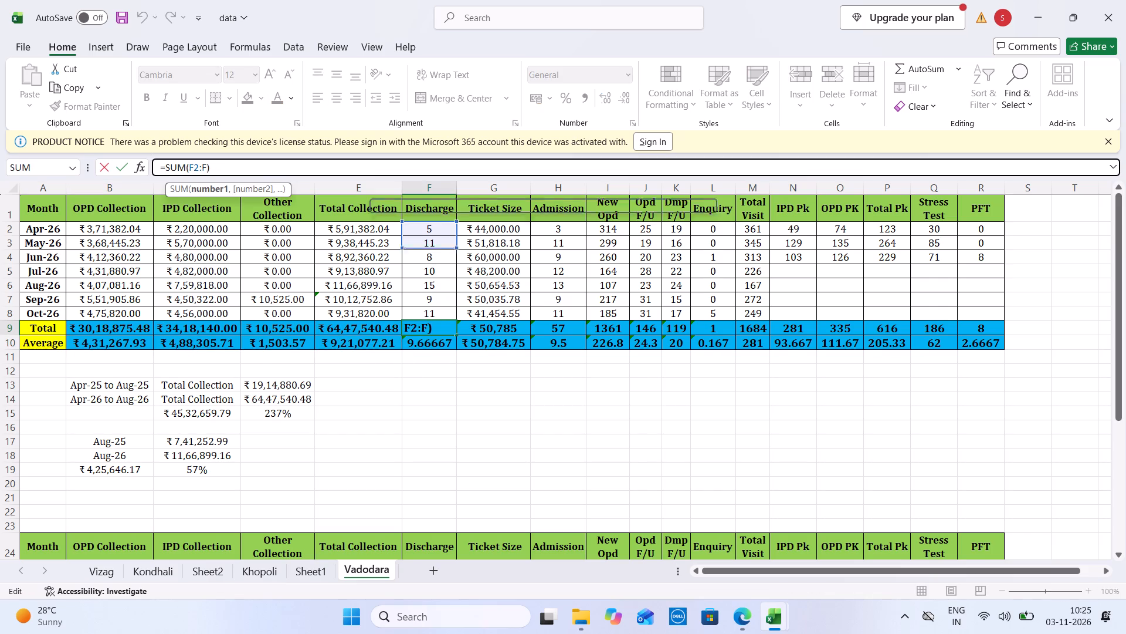
{"action": "key", "text": "8"}
{"action": "key", "text": "Tab"}
{"action": "key", "text": "Down"}
{"action": "key", "text": "Left"}
{"action": "left_click", "coordinate": [212, 171]}
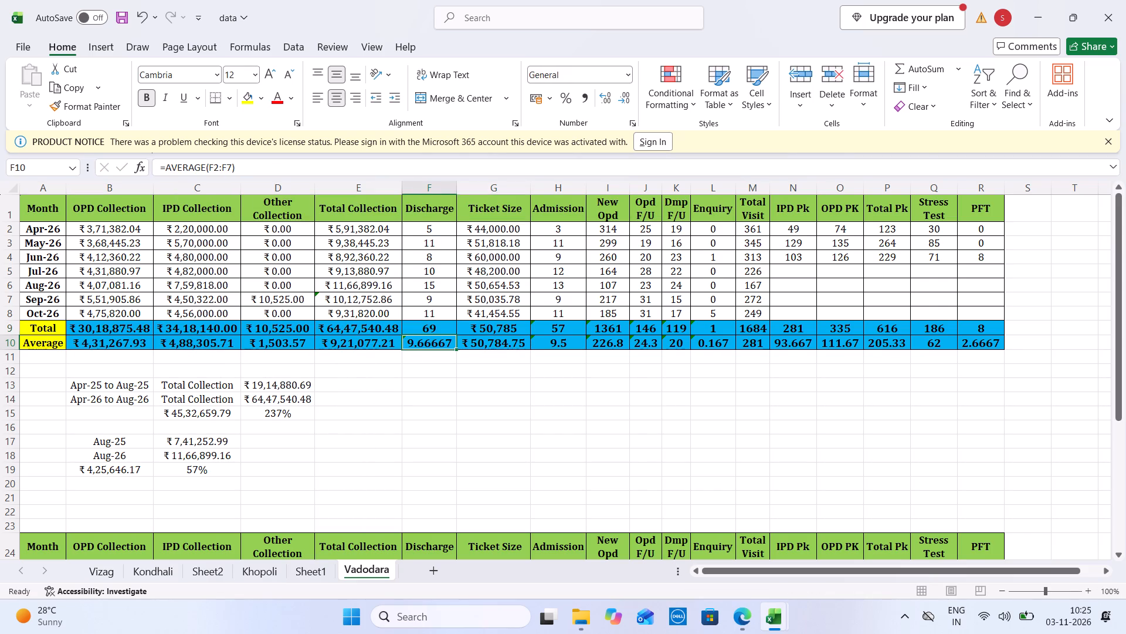
{"action": "key", "text": "Right"}
{"action": "key", "text": "Right"}
{"action": "key", "text": "Right"}
{"action": "key", "text": "Right"}
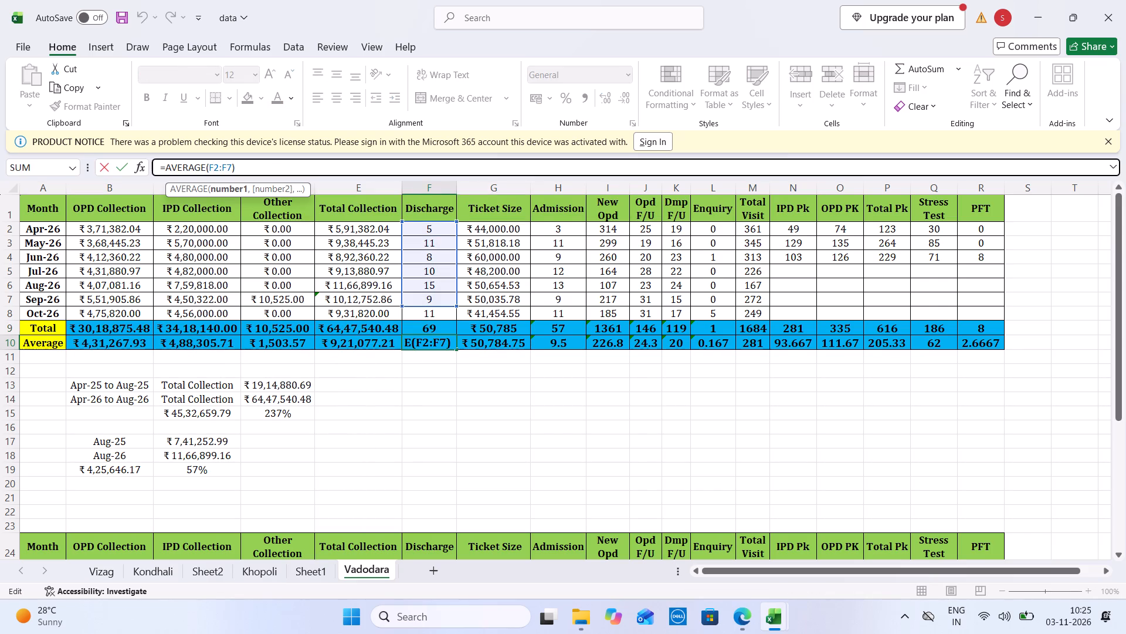
{"action": "key", "text": "BackSpace"}
{"action": "key", "text": "8"}
{"action": "key", "text": "Tab"}
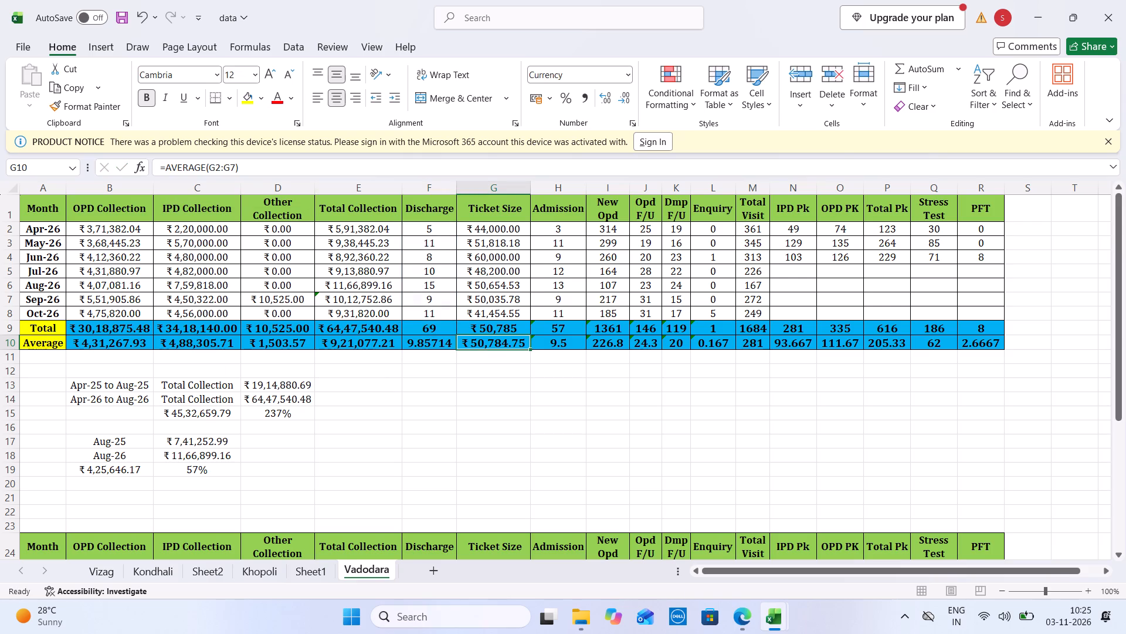
Extend the Ticket Size column's Average formula to cover G2:G8.
{"action": "left_click", "coordinate": [236, 164]}
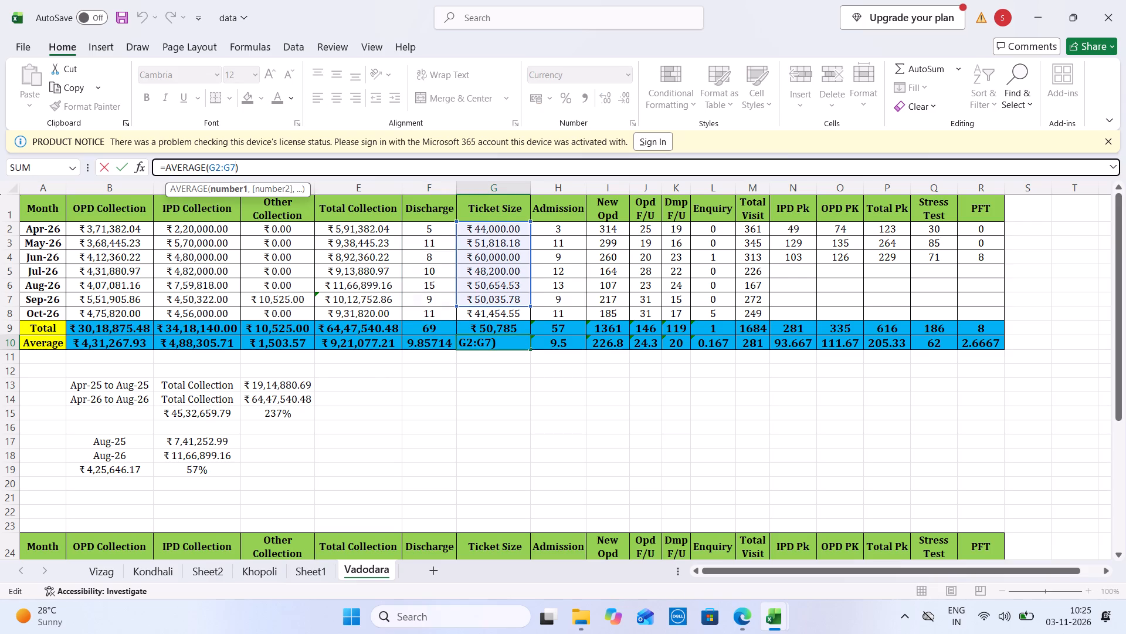
{"action": "key", "text": "BackSpace"}
{"action": "key", "text": "8"}
{"action": "key", "text": "Tab"}
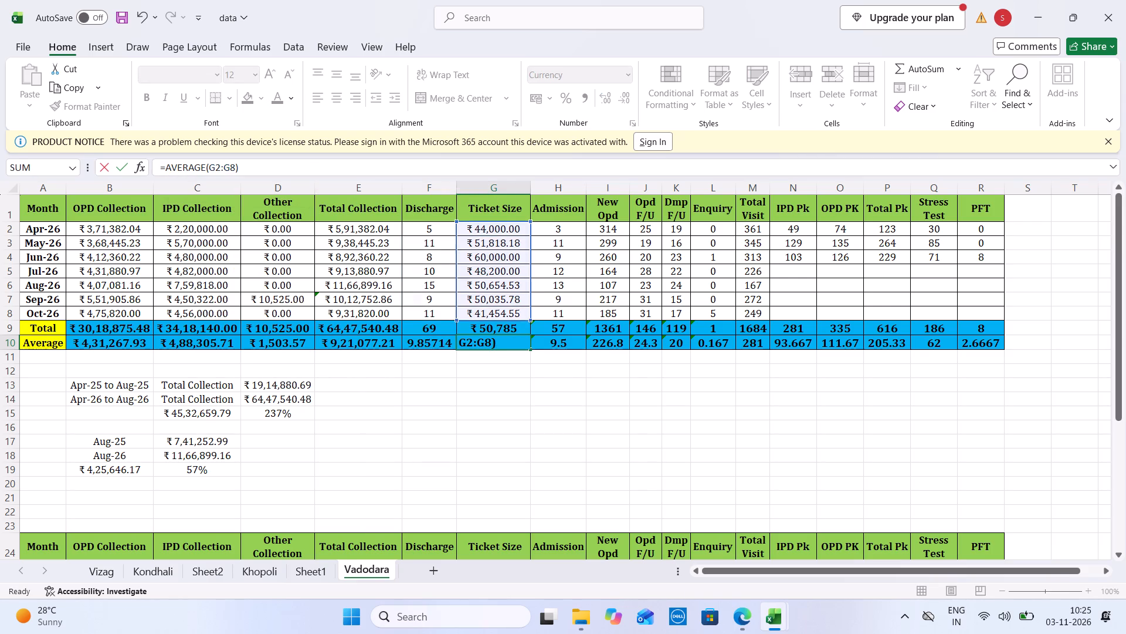
Copy the Ticket Size Average formula into the Total row's Ticket Size cell directly above it.
{"action": "key", "text": "Left"}
{"action": "key", "text": "Up"}
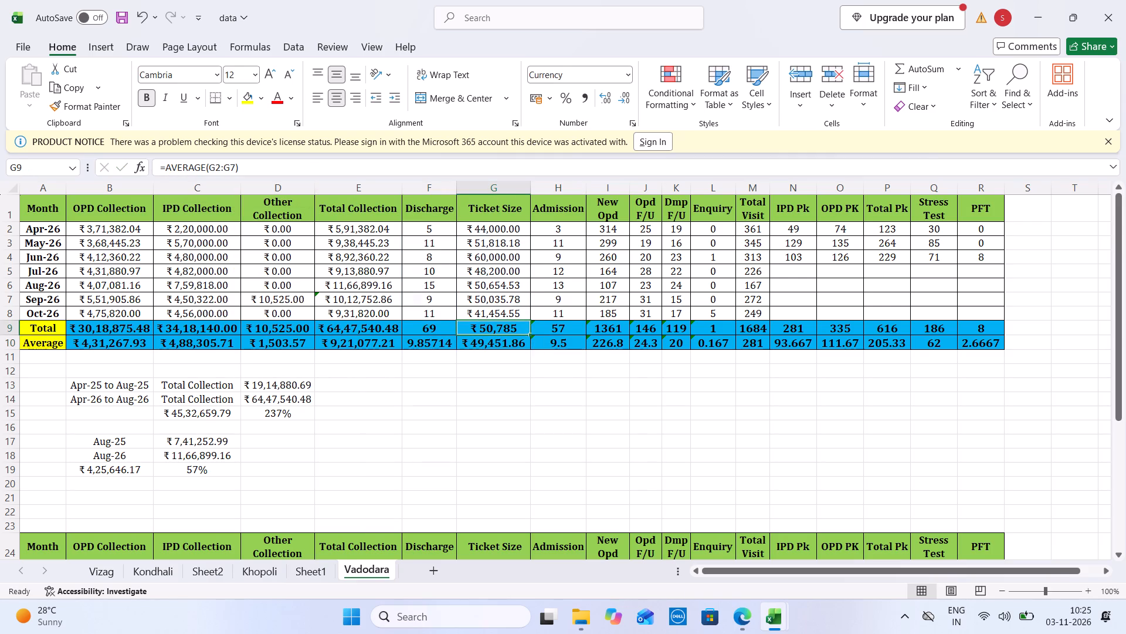
{"action": "key", "text": "Down"}
{"action": "key", "text": "ctrl+c"}
{"action": "key", "text": "Up"}
{"action": "key", "text": "ctrl+v"}
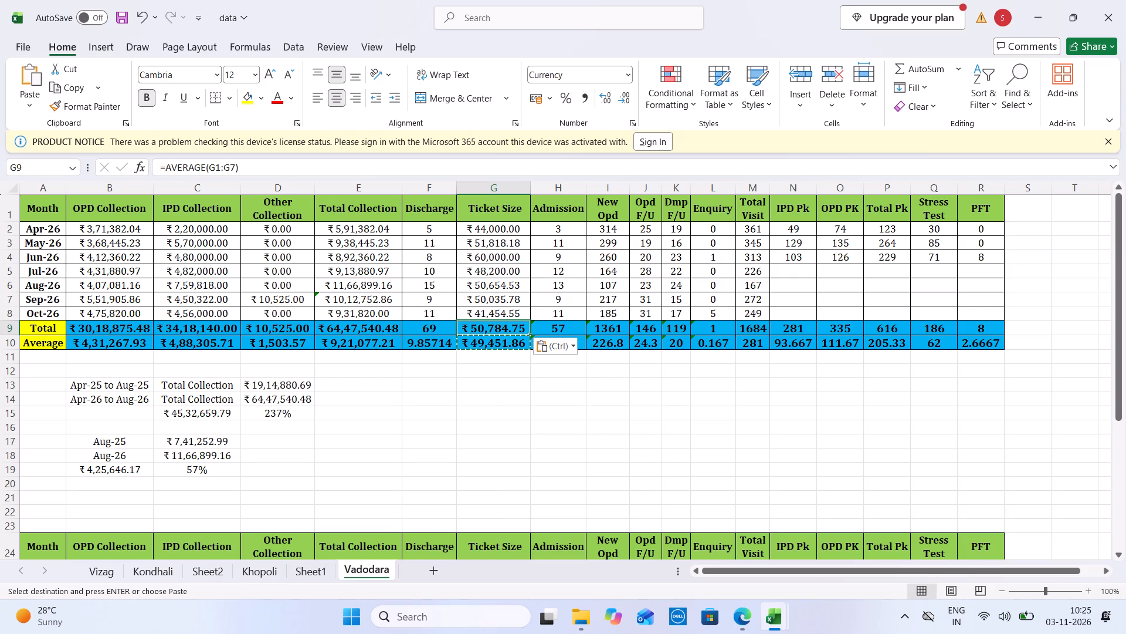
{"action": "left_click_drag", "start_coordinate": [494, 224], "coordinate": [485, 314]}
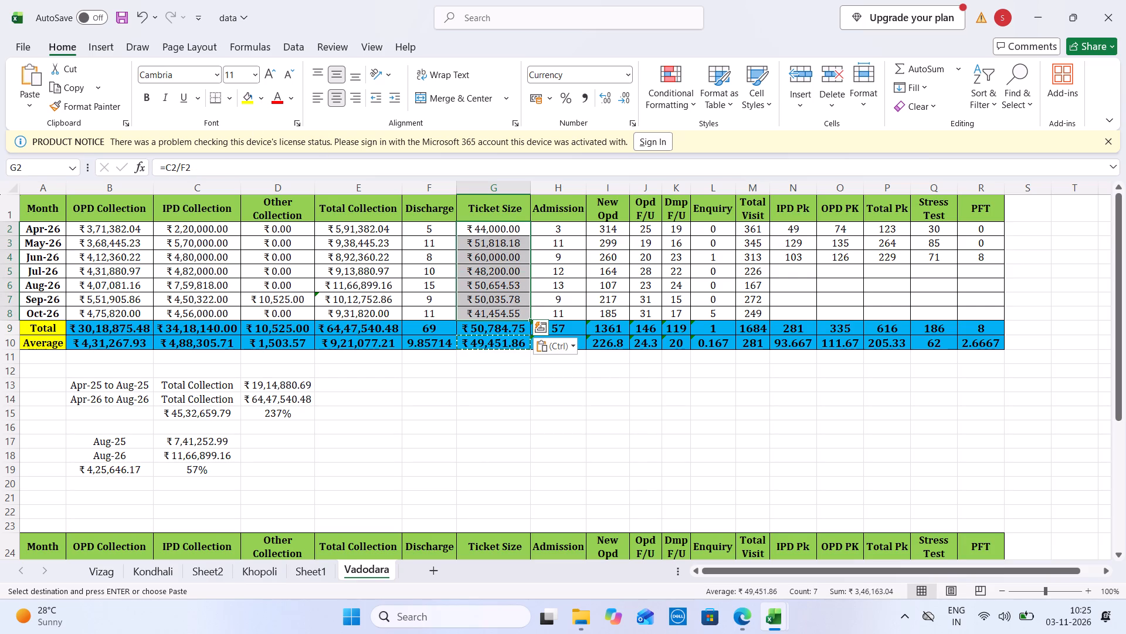
{"action": "left_click", "coordinate": [476, 328]}
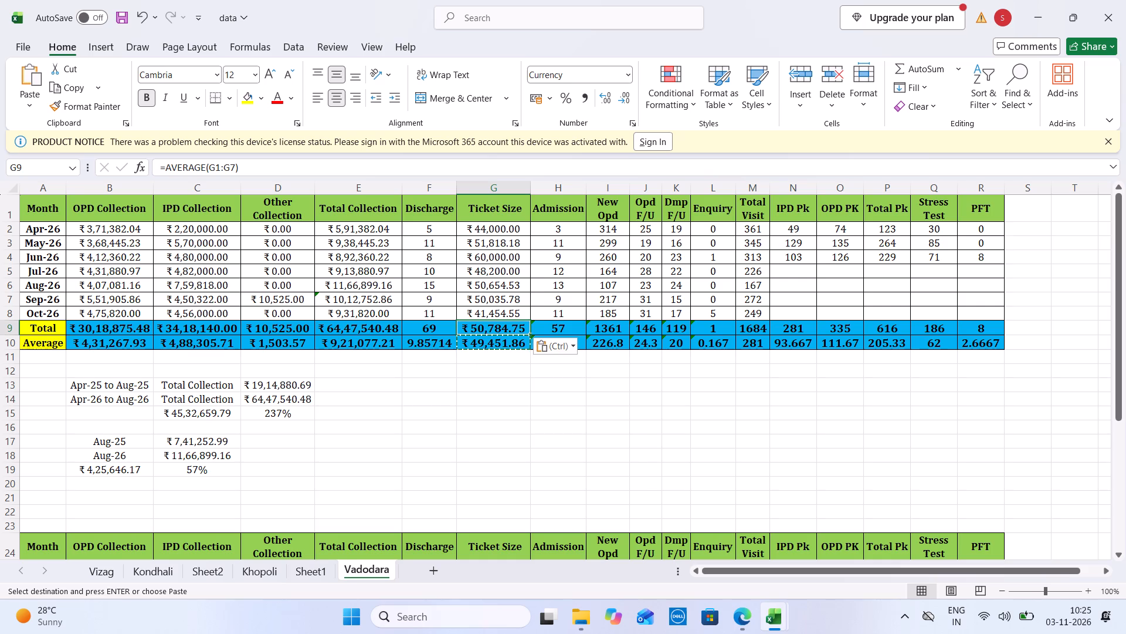
{"action": "left_click", "coordinate": [473, 340]}
{"action": "key", "text": "ctrl+c"}
{"action": "key", "text": "Up"}
{"action": "key", "text": "ctrl+v"}
Correct the range in the Total row's Ticket Size formula so it reads =AVERAGE(G2:G8).
{"action": "left_click", "coordinate": [236, 165]}
{"action": "key", "text": "equal"}
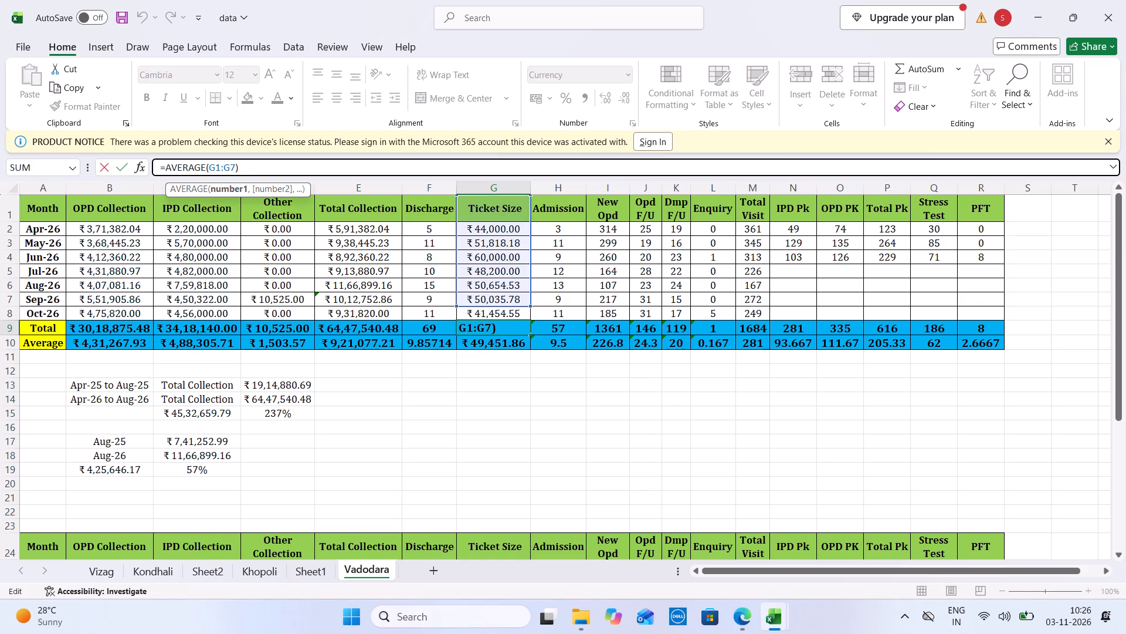
{"action": "key", "text": "8"}
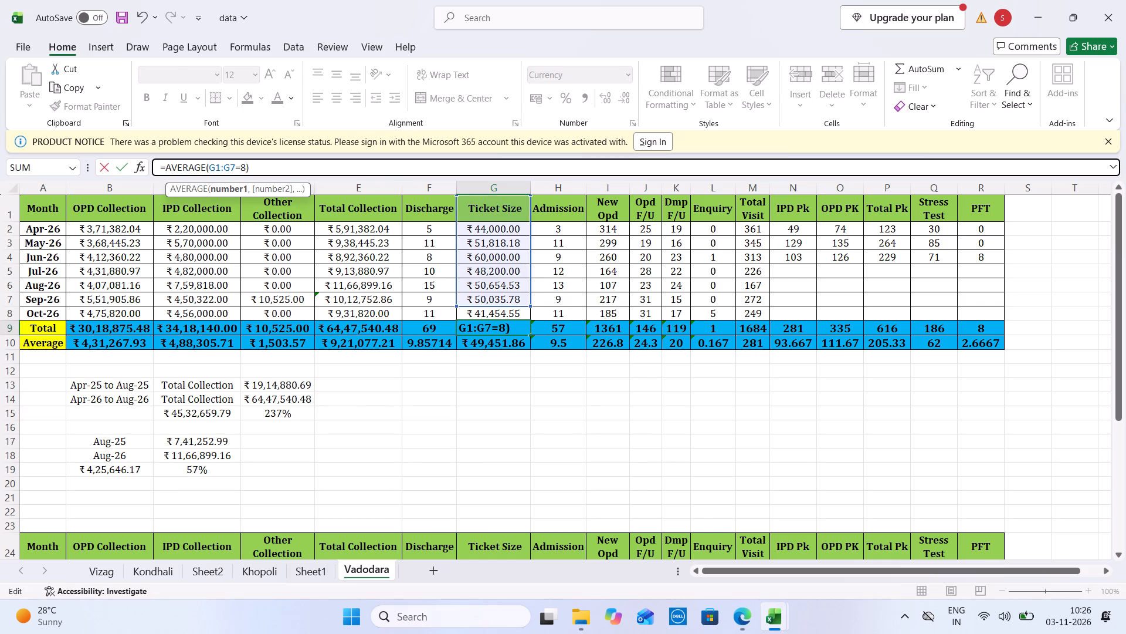
{"action": "left_click", "coordinate": [222, 166]}
{"action": "key", "text": "BackSpace"}
{"action": "key", "text": "2"}
{"action": "key", "text": "Return"}
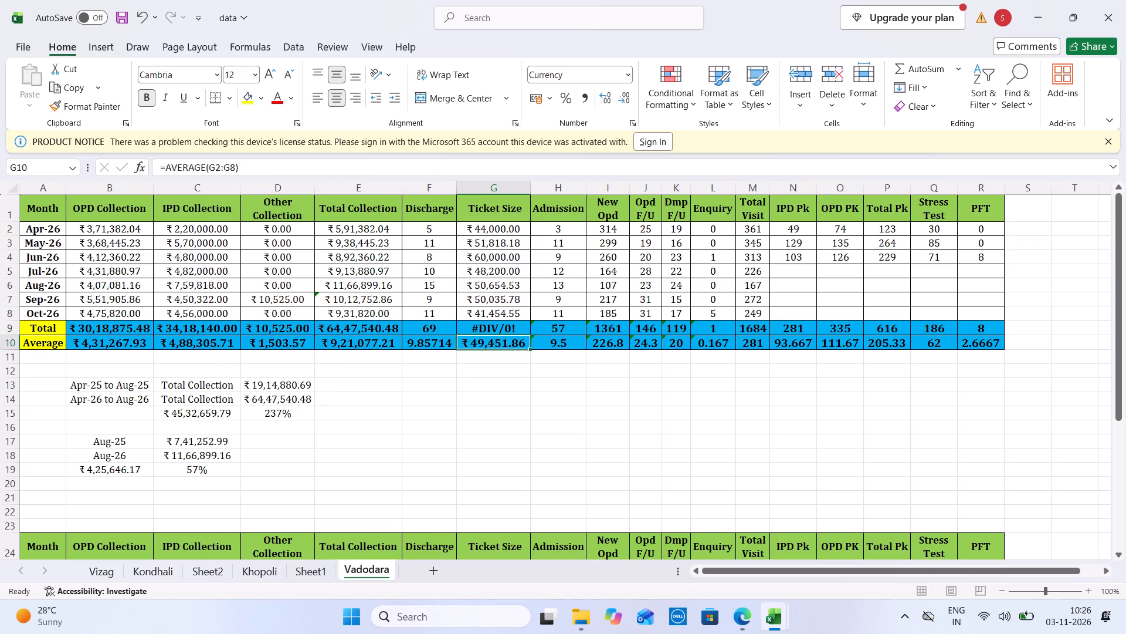
{"action": "key", "text": "Up"}
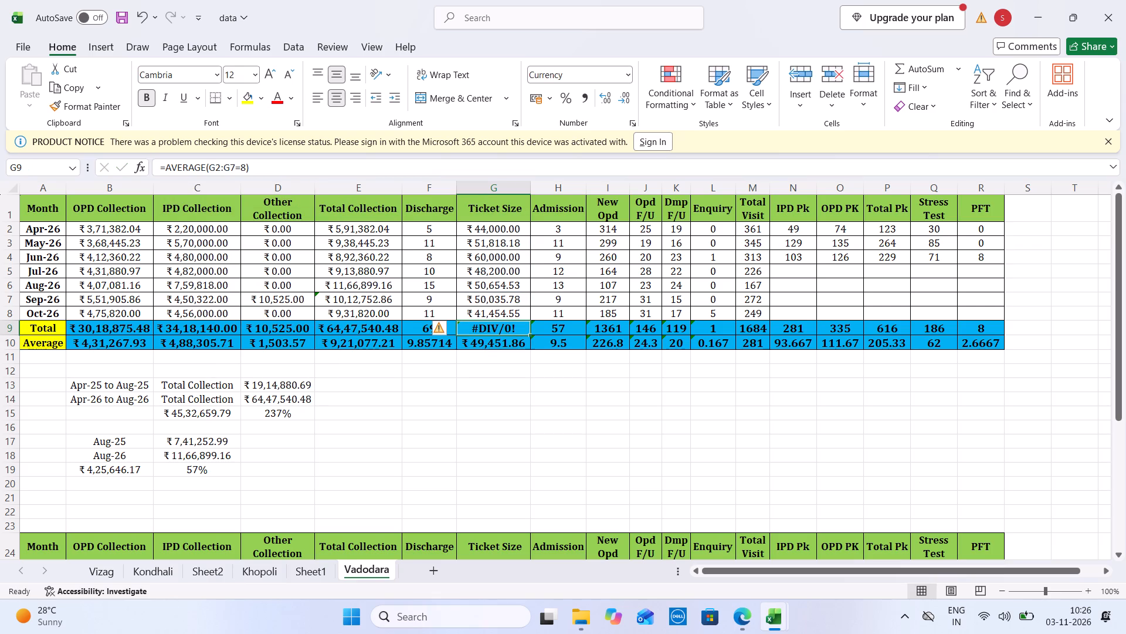
{"action": "left_click", "coordinate": [239, 168]}
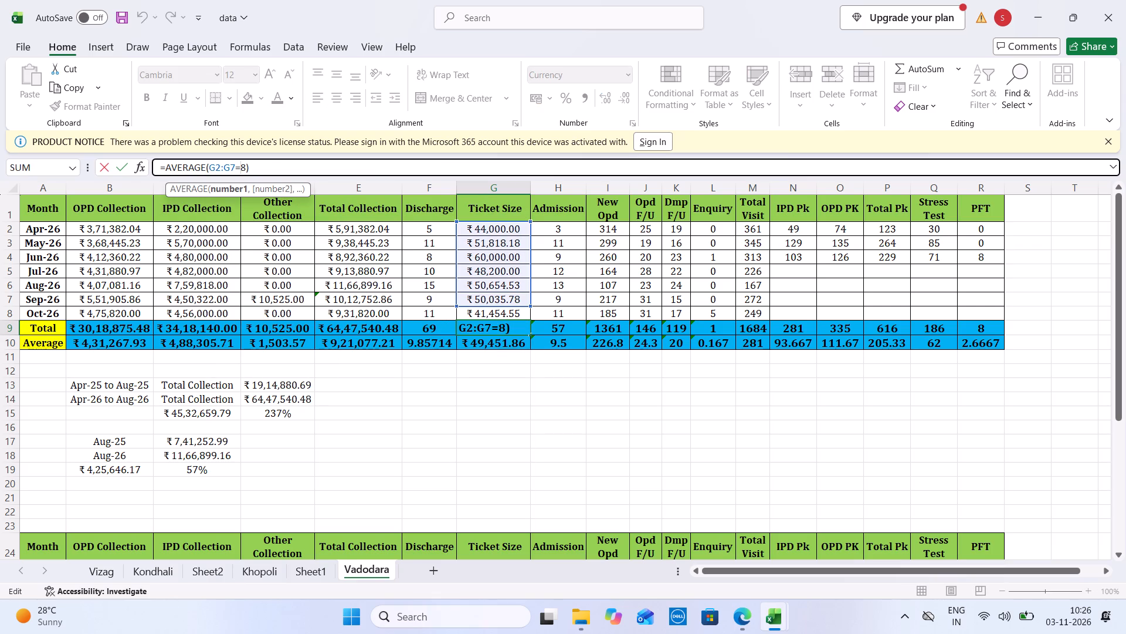
{"action": "key", "text": "BackSpace"}
{"action": "key", "text": "BackSpace"}
{"action": "key", "text": "Return"}
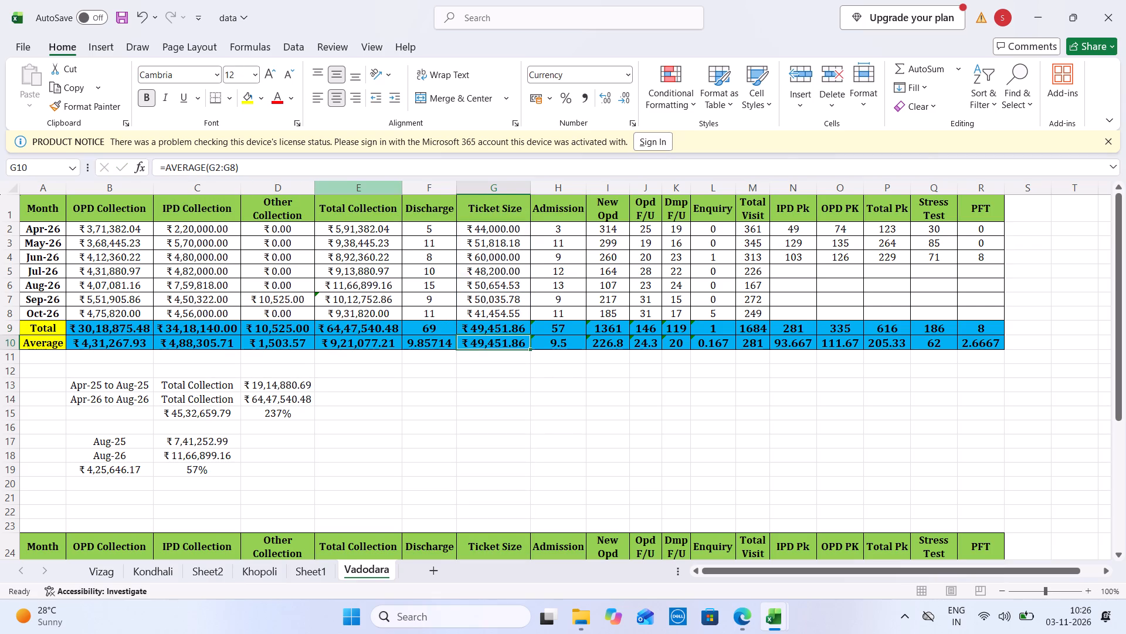
Extend the Admission column's Total and Average formulas to cover H2:H8.
{"action": "left_click", "coordinate": [562, 325]}
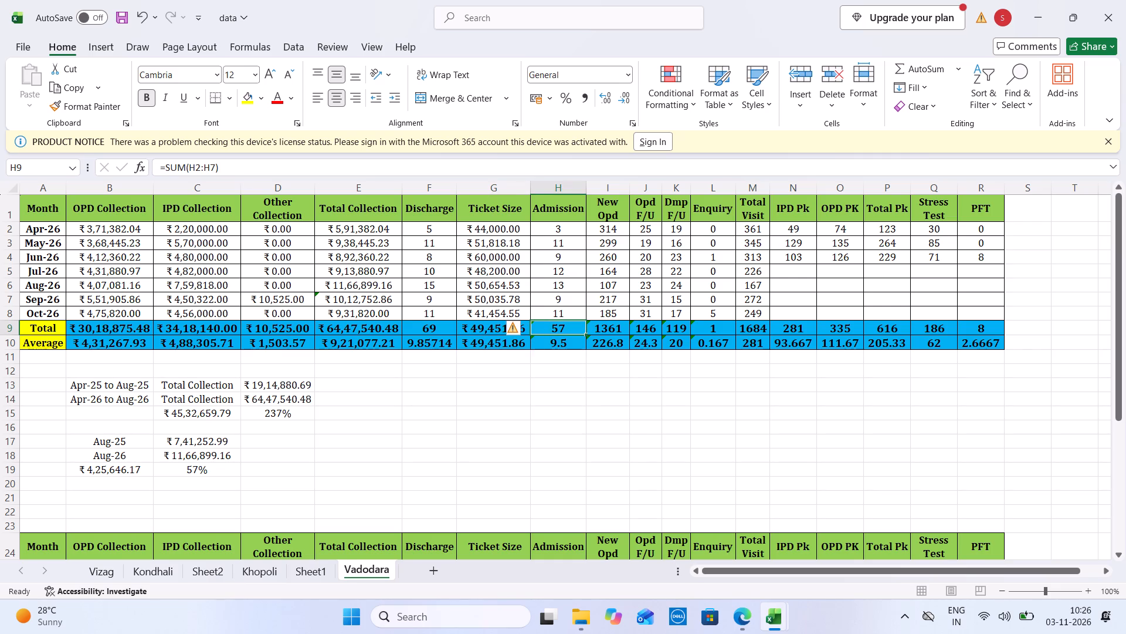
{"action": "left_click", "coordinate": [216, 167]}
{"action": "key", "text": "BackSpace"}
{"action": "key", "text": "8"}
{"action": "key", "text": "Tab"}
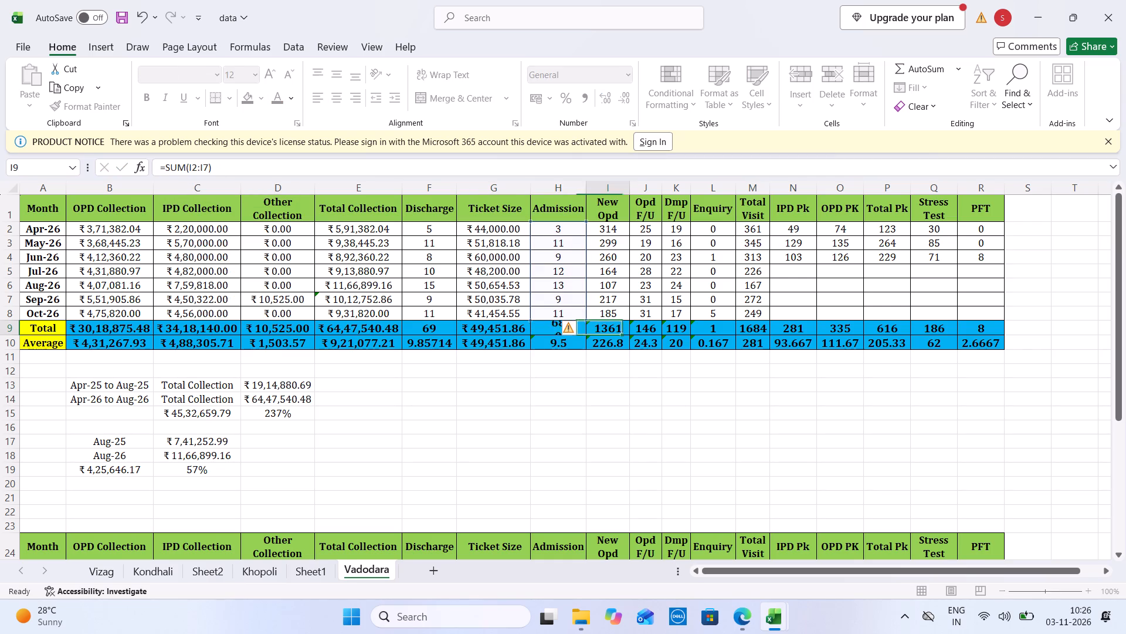
{"action": "key", "text": "Down"}
{"action": "key", "text": "Left"}
{"action": "left_click", "coordinate": [216, 167]}
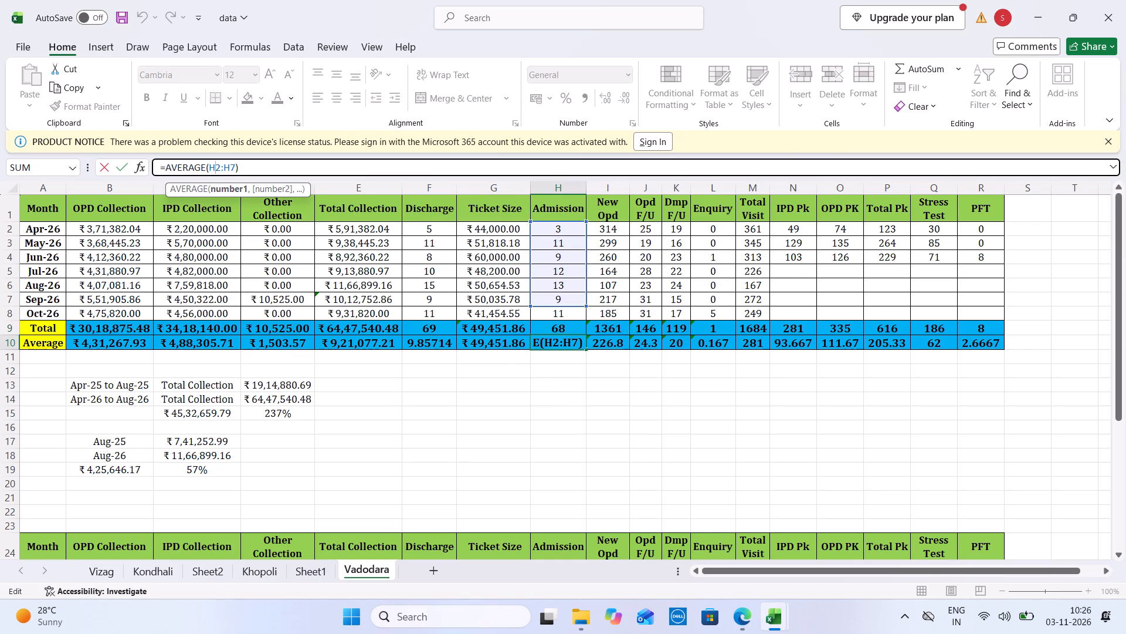
{"action": "key", "text": "Right"}
{"action": "key", "text": "Right"}
{"action": "key", "text": "Right"}
{"action": "key", "text": "Right"}
{"action": "key", "text": "BackSpace"}
{"action": "key", "text": "8"}
{"action": "key", "text": "Tab"}
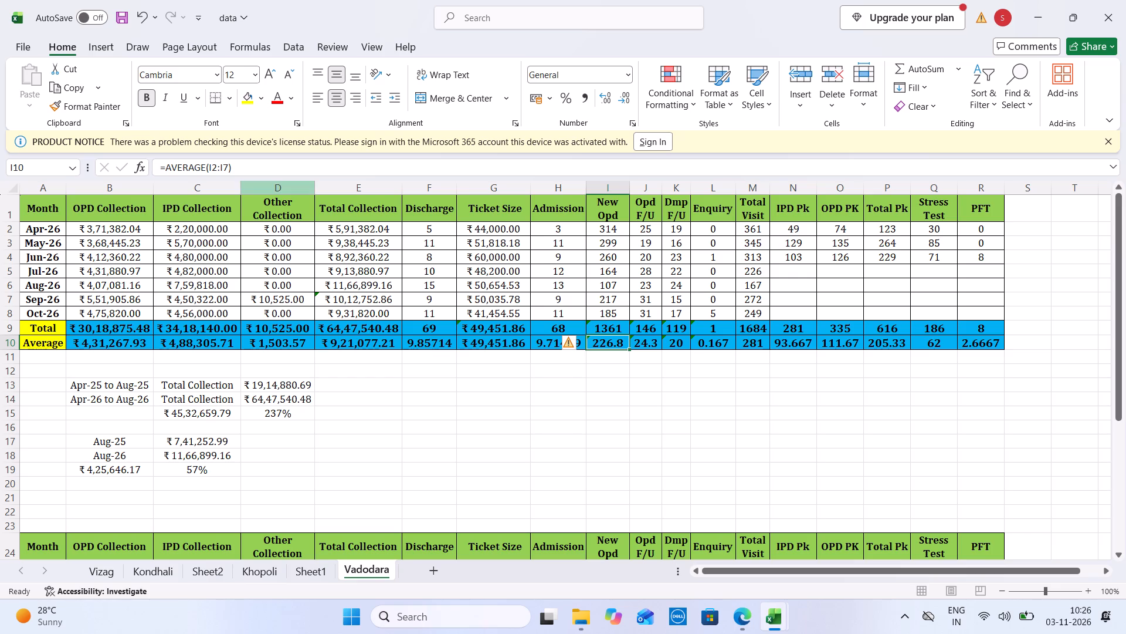
Fill the Admission Total and Average formulas across through the PFT column and save the workbook.
{"action": "left_click_drag", "start_coordinate": [553, 327], "coordinate": [562, 352]}
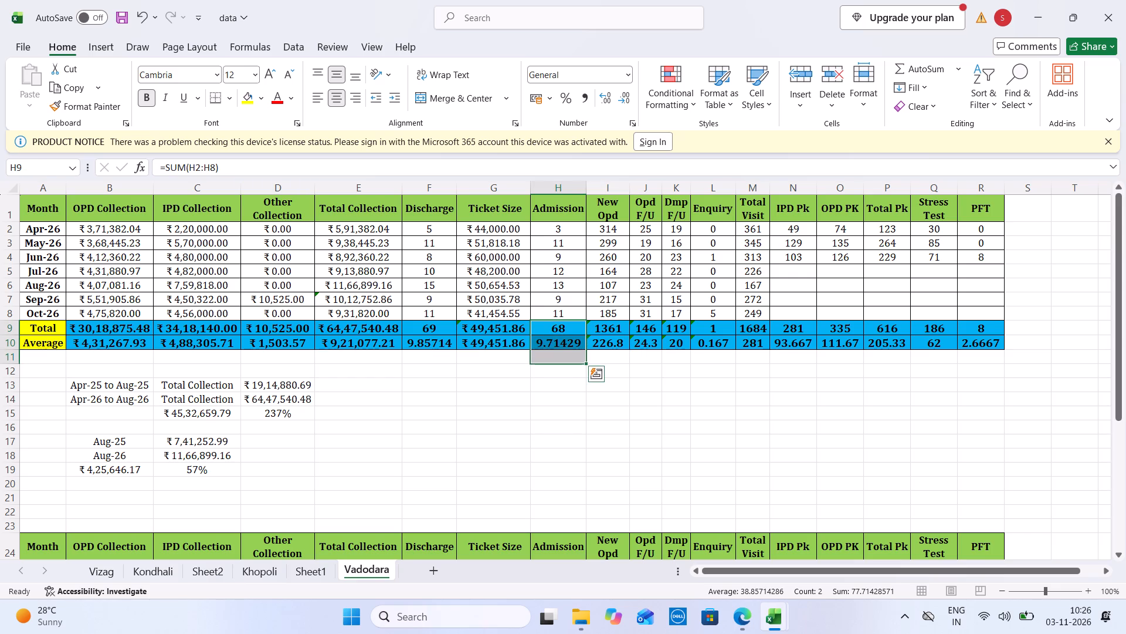
{"action": "left_click_drag", "start_coordinate": [586, 364], "coordinate": [918, 348]}
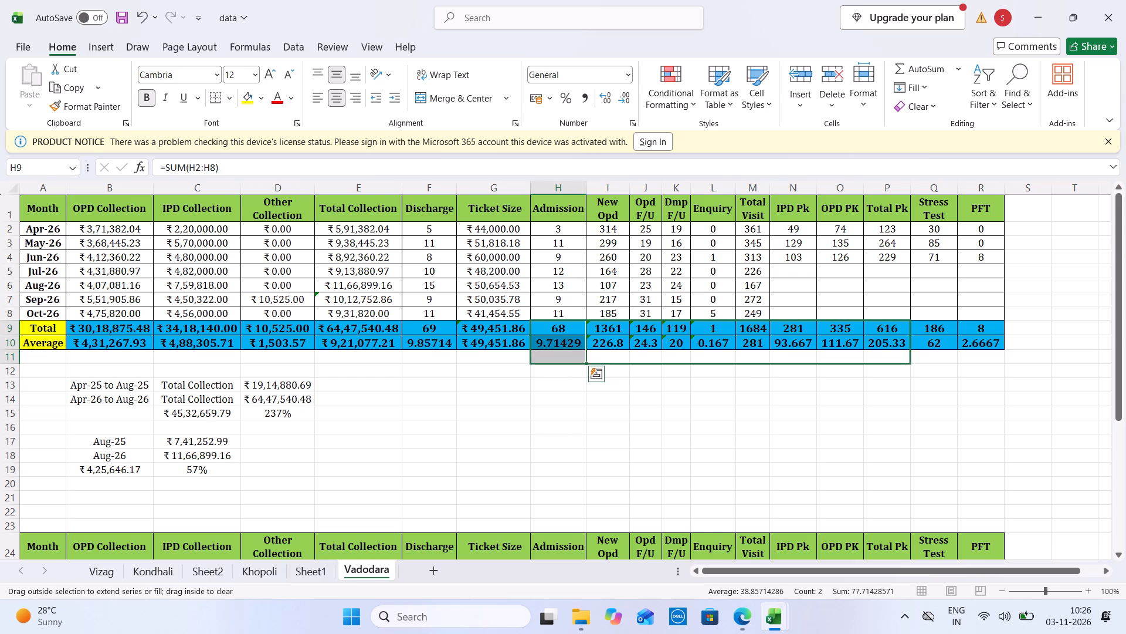
{"action": "left_click_drag", "start_coordinate": [918, 348], "coordinate": [1000, 337]}
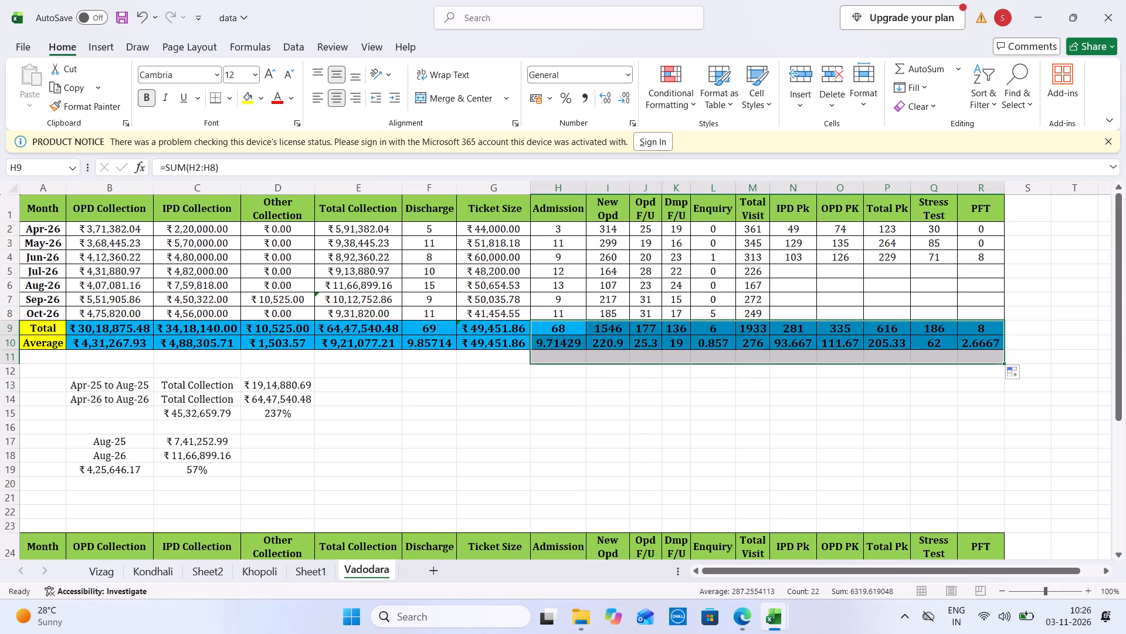
{"action": "key", "text": "ctrl+s"}
Format the Average row from Admission through PFT to show whole numbers without decimals.
{"action": "left_click_drag", "start_coordinate": [567, 342], "coordinate": [955, 343]}
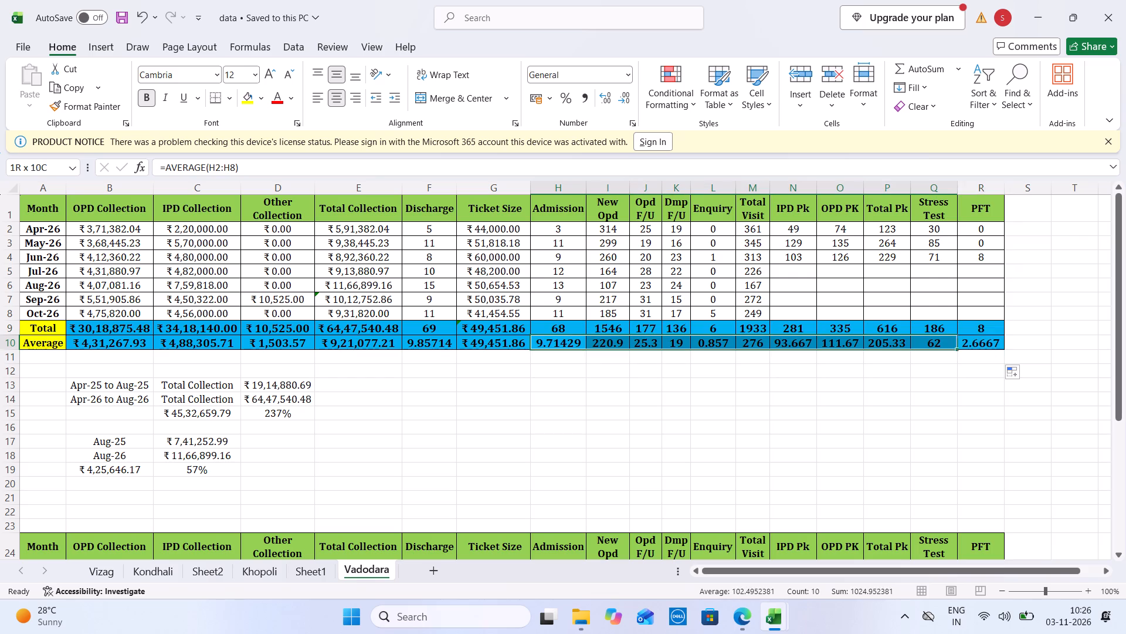
{"action": "left_click_drag", "start_coordinate": [955, 343], "coordinate": [969, 340]}
{"action": "triple_click", "coordinate": [624, 102]}
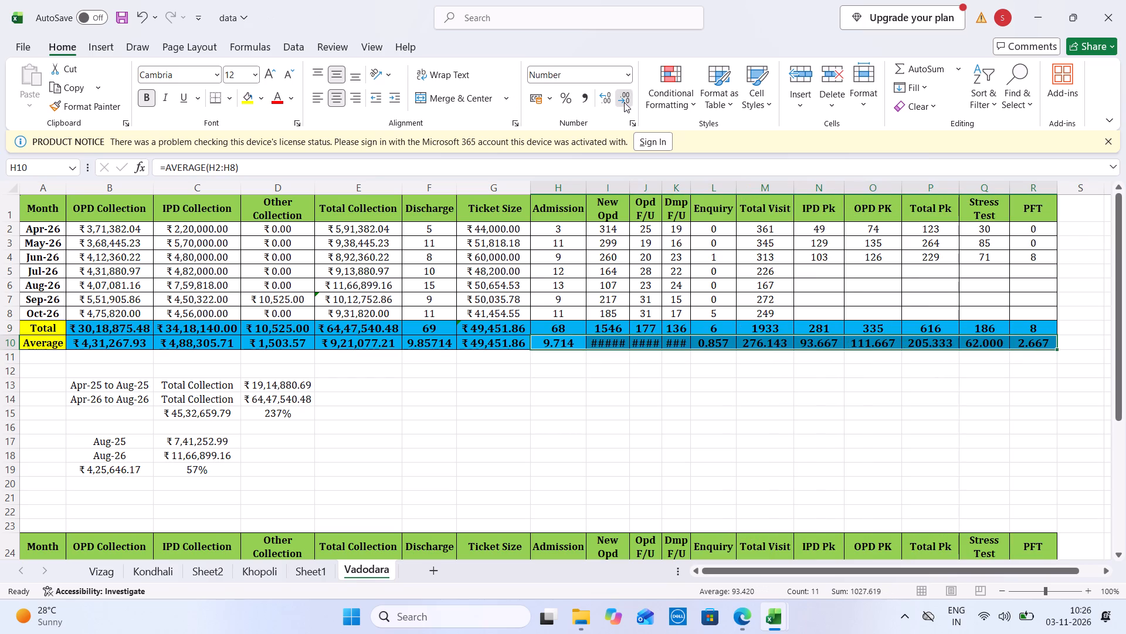
{"action": "left_click", "coordinate": [624, 102]}
{"action": "triple_click", "coordinate": [624, 102]}
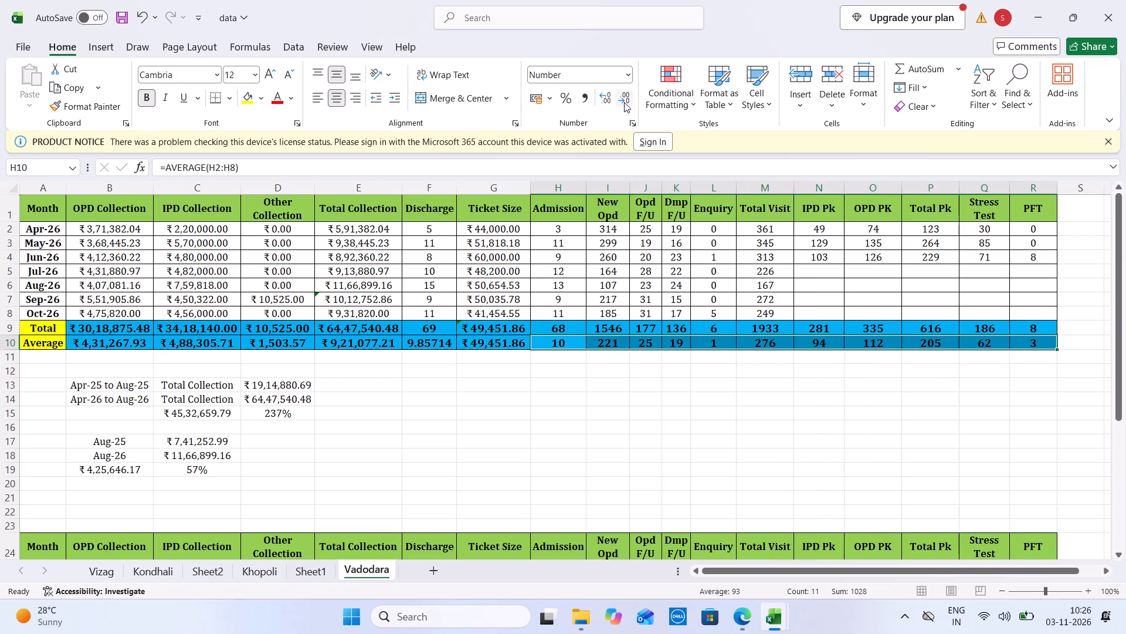
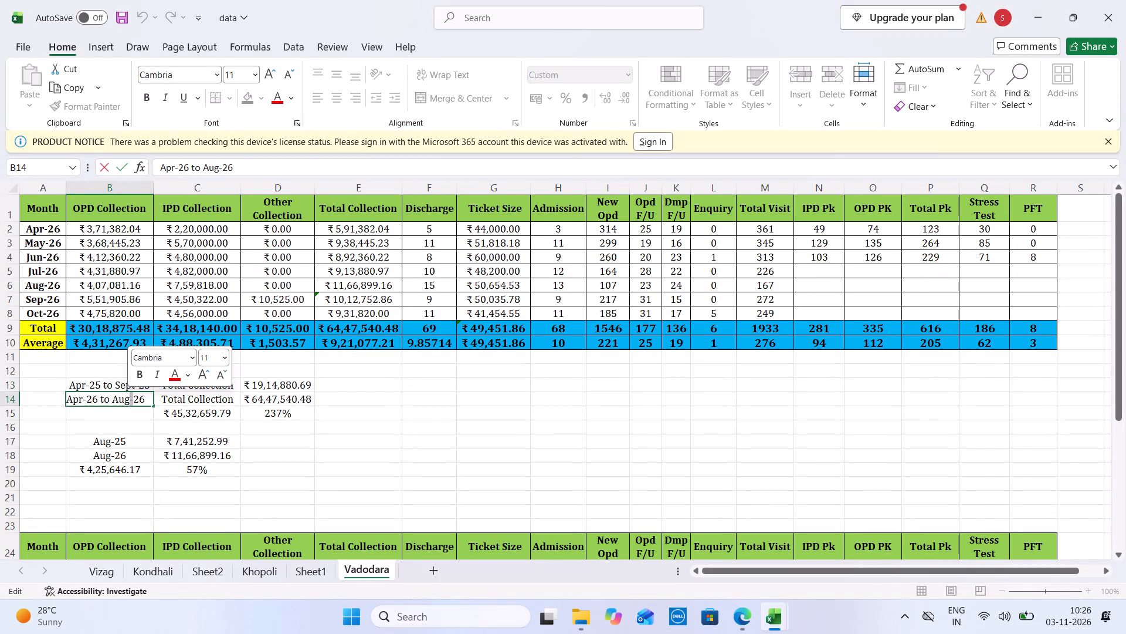
Update the period labels in the Vadodara cumulative comparison to Apr-25 to Oct-25 and Apr-26 to Oct-26.
{"action": "left_click_drag", "start_coordinate": [120, 389], "coordinate": [120, 382]}
{"action": "triple_click", "coordinate": [120, 382]}
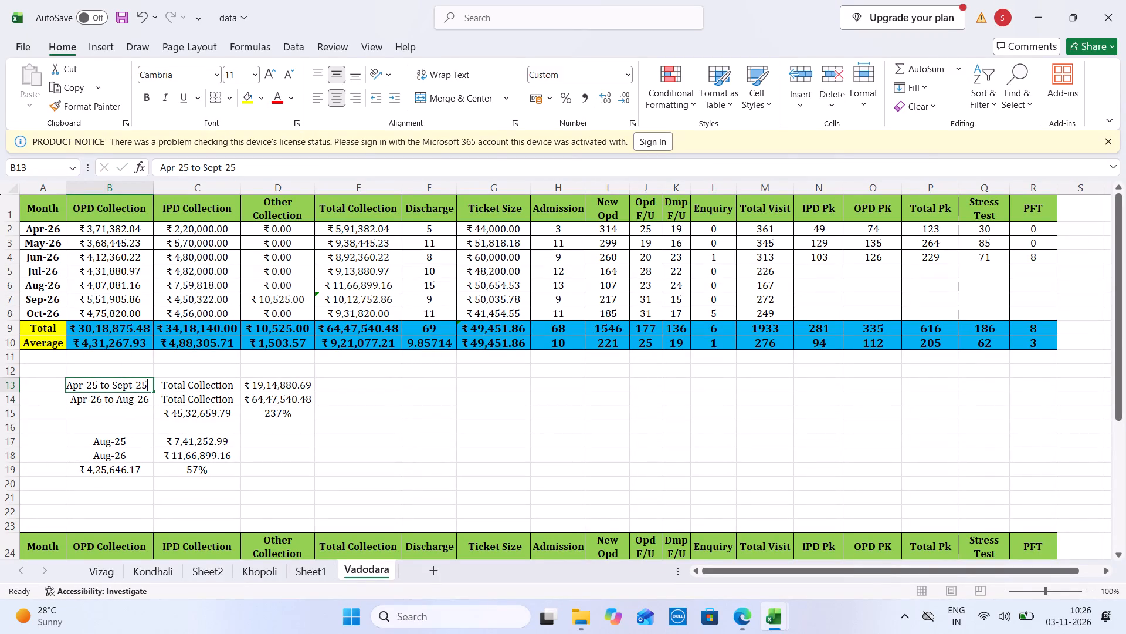
{"action": "left_click", "coordinate": [120, 382]}
{"action": "type", "text": "Oct"}
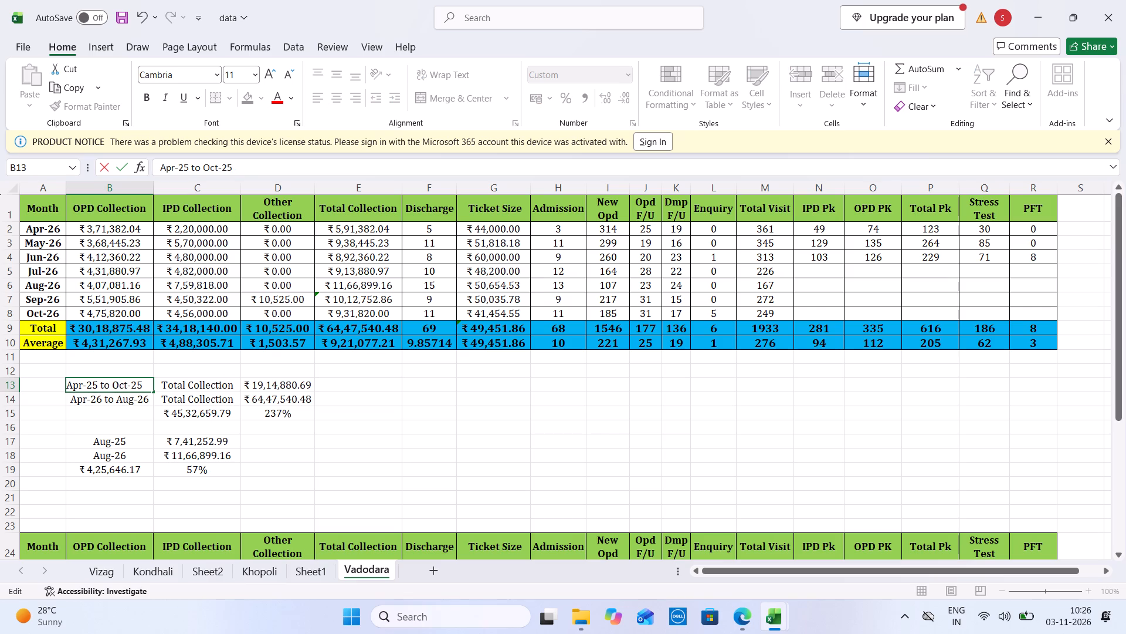
{"action": "left_click", "coordinate": [125, 414]}
{"action": "triple_click", "coordinate": [125, 402]}
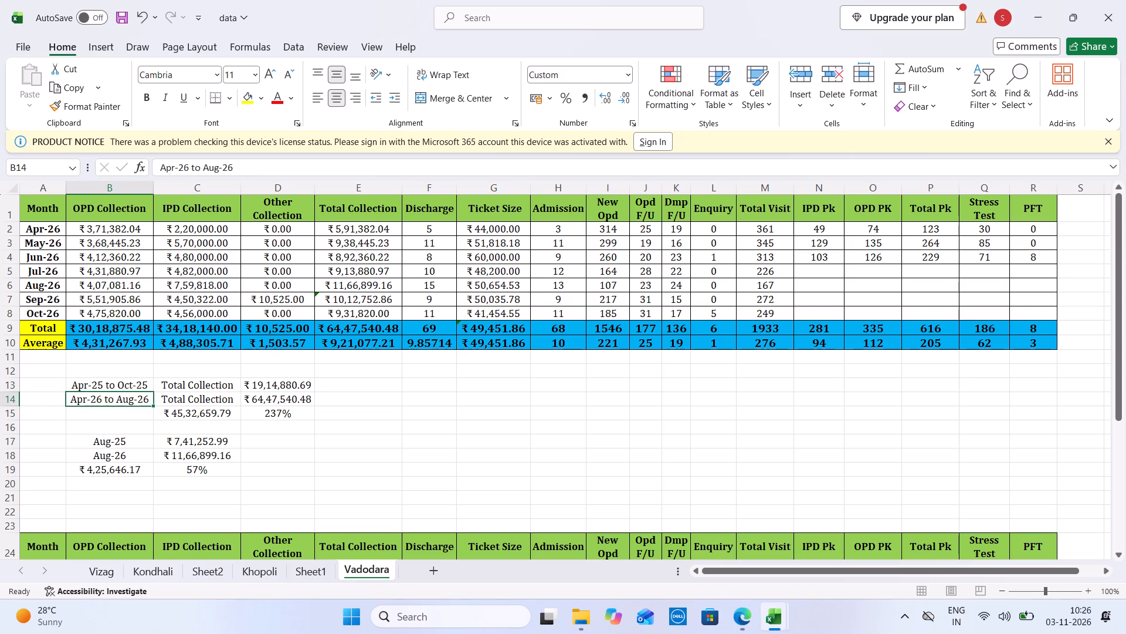
{"action": "left_click", "coordinate": [125, 402]}
{"action": "type", "text": "Oct"}
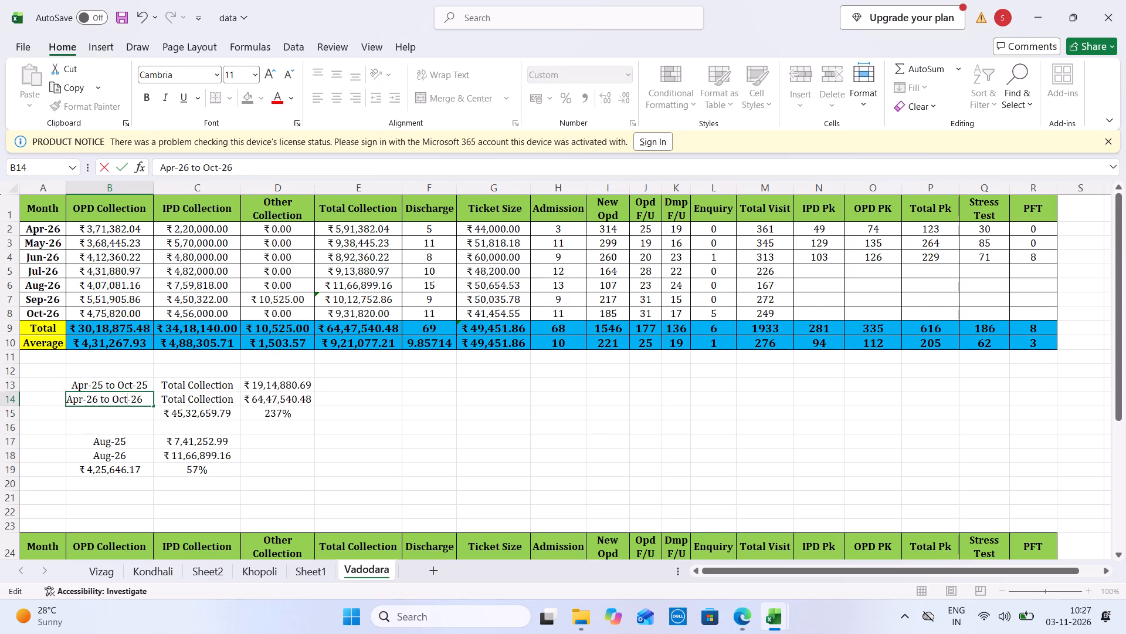
{"action": "left_click", "coordinate": [239, 424]}
Sum the Apr-25 through Oct-25 Total Collection figures and enter 2659845.89 as the Apr-25 to Oct-25 total.
{"action": "left_click", "coordinate": [275, 403]}
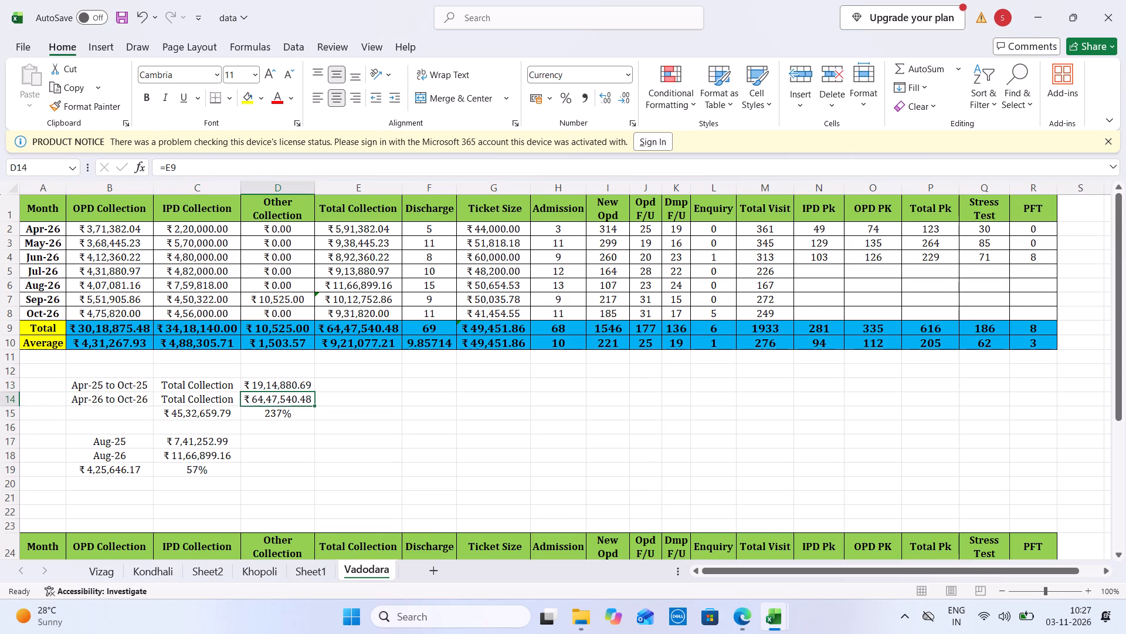
{"action": "left_click", "coordinate": [273, 379]}
{"action": "key", "text": "Down"}
{"action": "key", "text": "Down"}
{"action": "key", "text": "Down"}
{"action": "key", "text": "Down"}
{"action": "key", "text": "Down"}
{"action": "key", "text": "Down"}
{"action": "key", "text": "Down"}
{"action": "key", "text": "Down"}
{"action": "key", "text": "Down"}
{"action": "key", "text": "Down"}
{"action": "key", "text": "Down"}
{"action": "key", "text": "Down"}
{"action": "key", "text": "Down"}
{"action": "key", "text": "Down"}
{"action": "key", "text": "Down"}
{"action": "key", "text": "Down"}
{"action": "key", "text": "Down"}
{"action": "key", "text": "Down"}
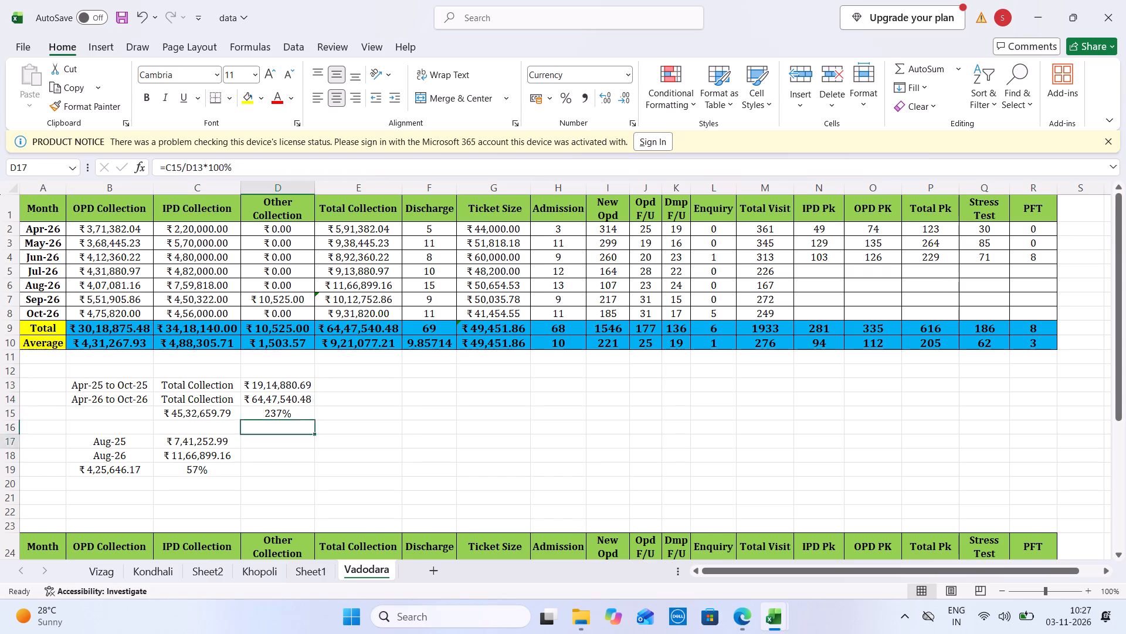
{"action": "key", "text": "Down"}
{"action": "key", "text": "Down"}
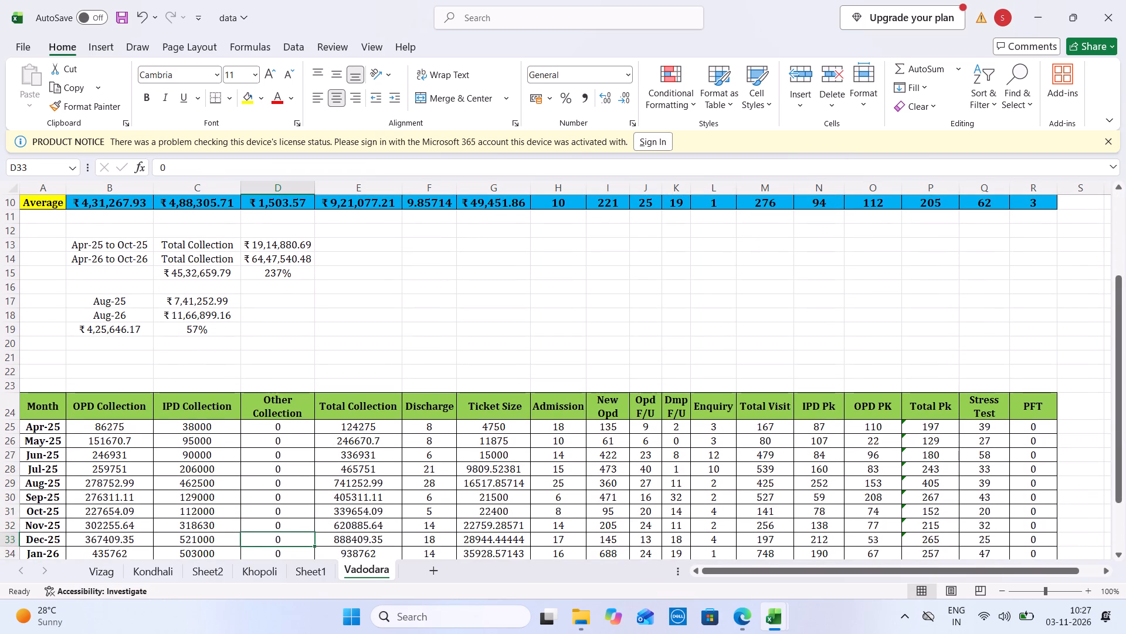
{"action": "left_click_drag", "start_coordinate": [338, 426], "coordinate": [341, 512]}
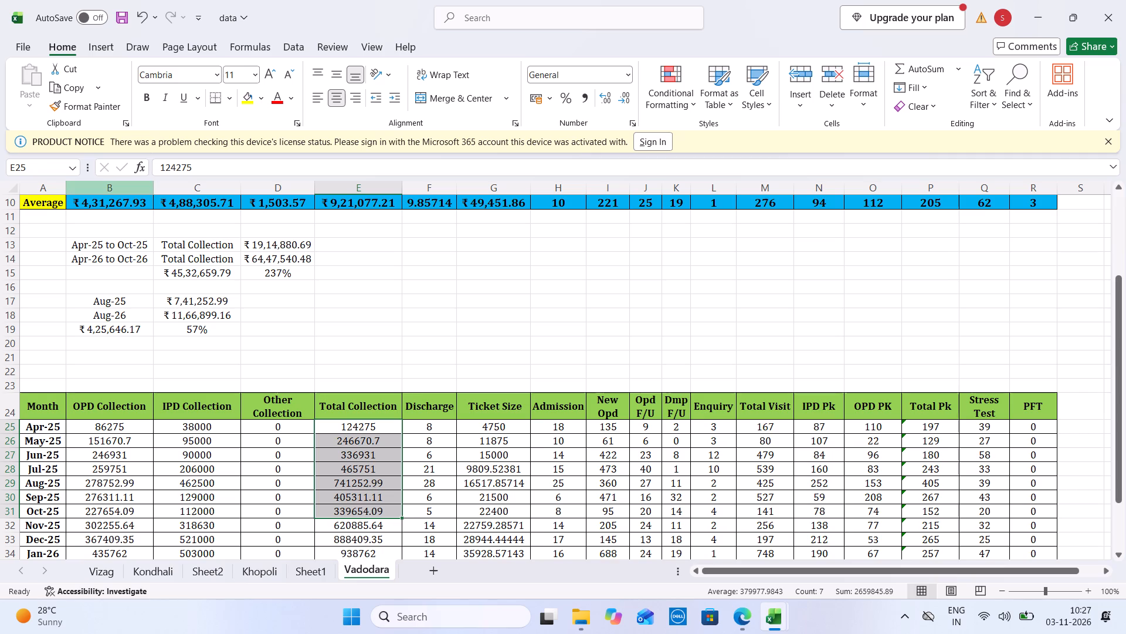
{"action": "left_click", "coordinate": [264, 243]}
{"action": "type", "text": "2659845.89"}
{"action": "key", "text": "Down"}
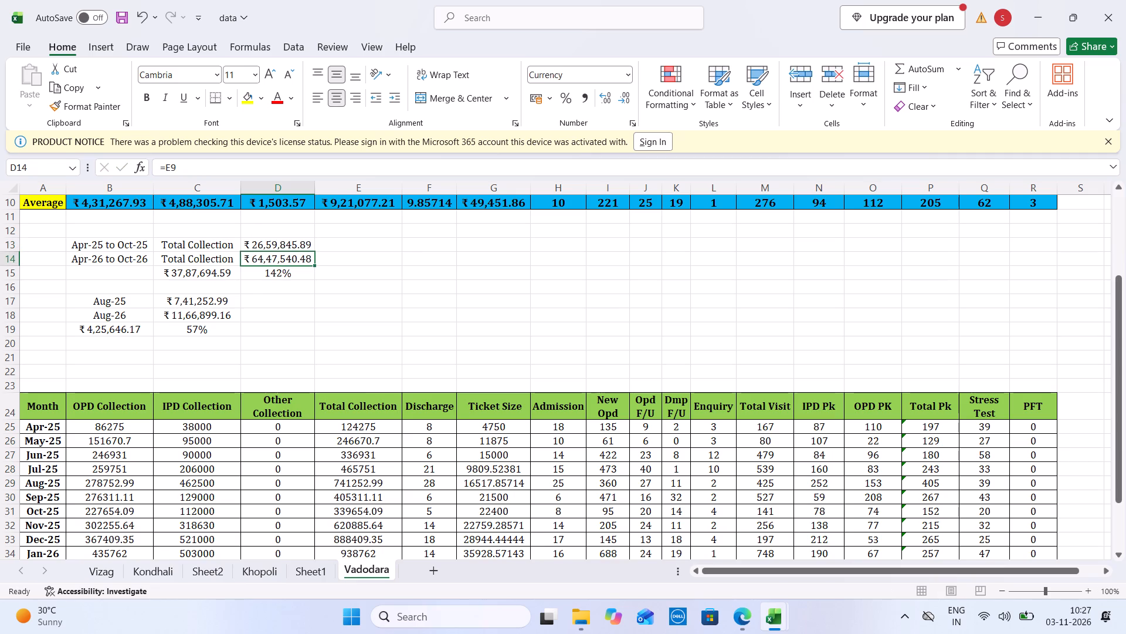
Change the month labels in the single-month comparison to Oct 25 and Oct 26.
{"action": "left_click", "coordinate": [194, 299]}
{"action": "left_click", "coordinate": [136, 303]}
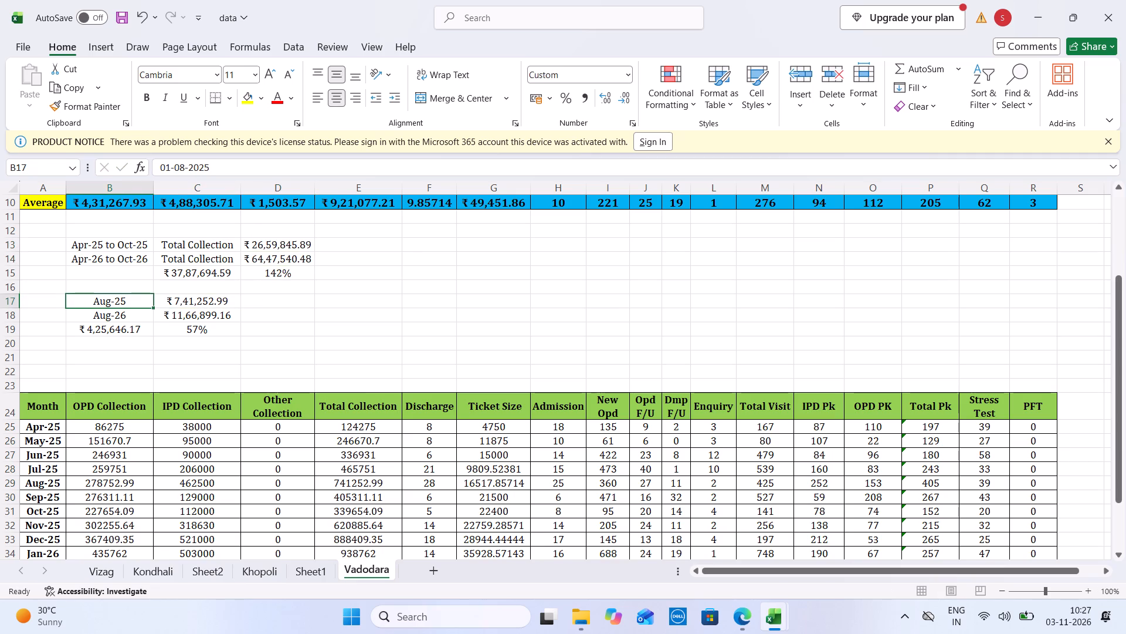
{"action": "type", "text": "Ocy"}
{"action": "key", "text": "BackSpace"}
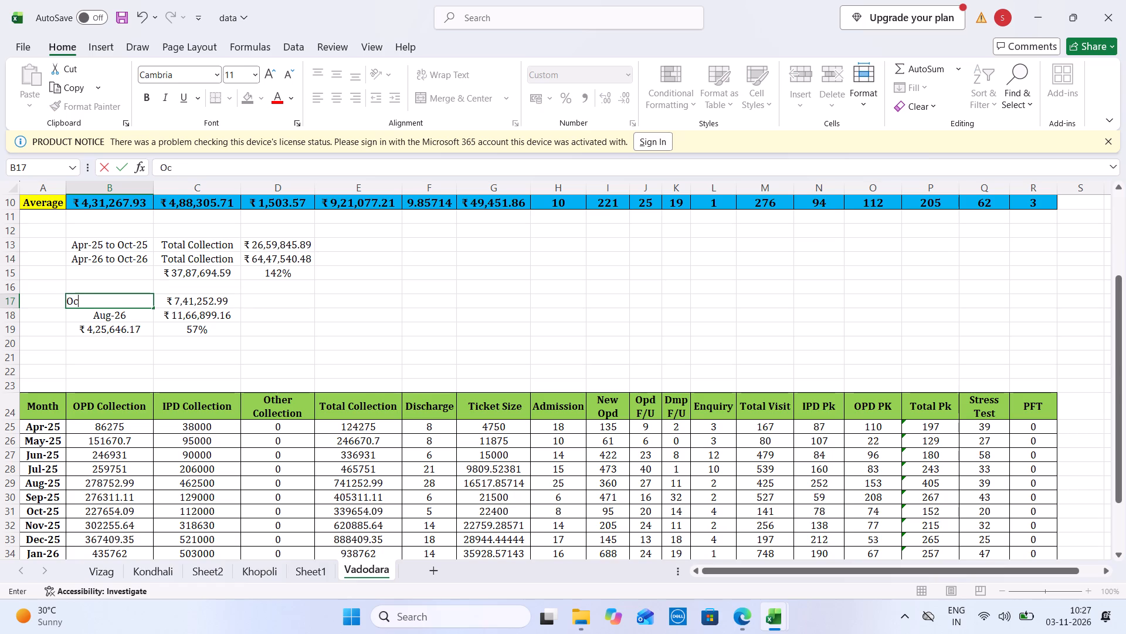
{"action": "type", "text": "t 25"}
{"action": "key", "text": "Tab"}
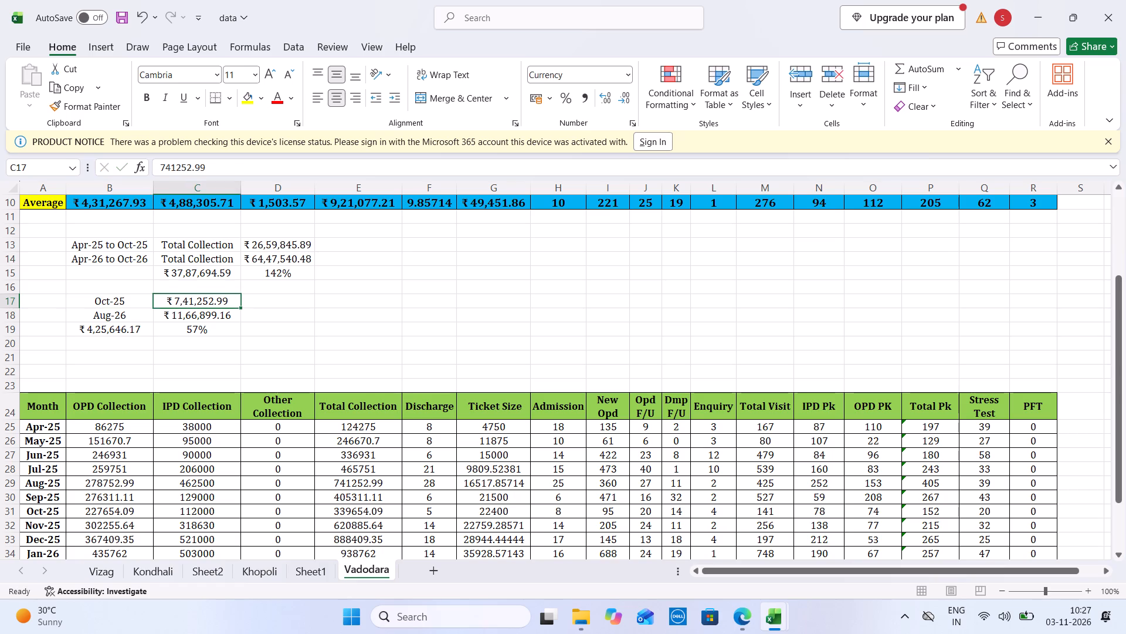
{"action": "left_click", "coordinate": [100, 316]}
{"action": "type", "text": "Oct 26"}
{"action": "key", "text": "Tab"}
Set the Oct-25 collection in the single-month comparison to 339654.09.
{"action": "key", "text": "Up"}
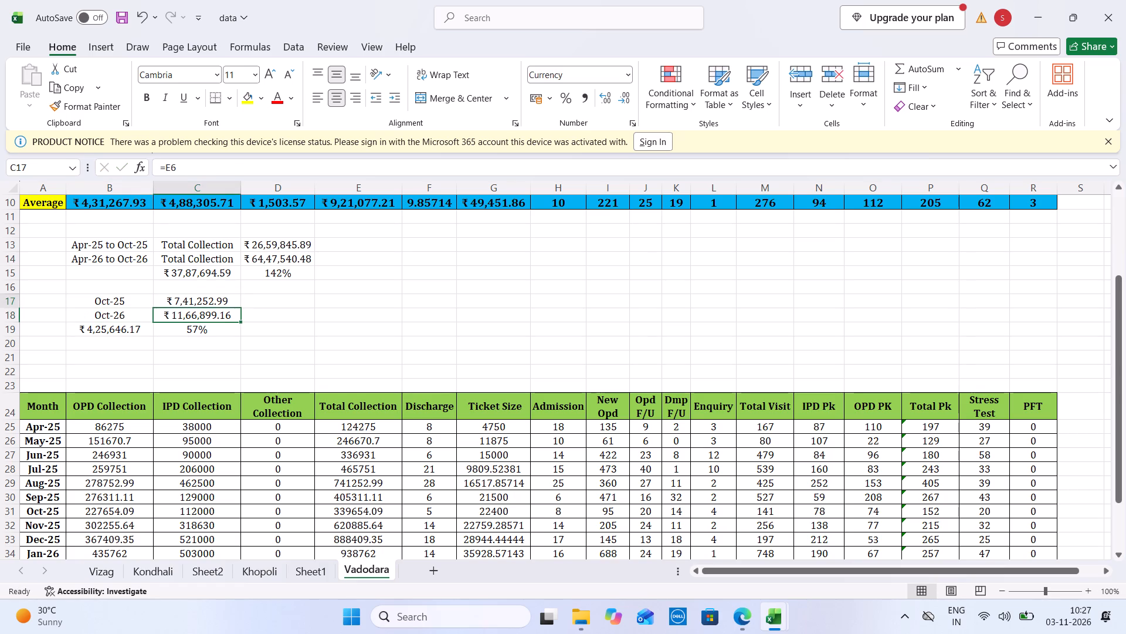
{"action": "type", "text": "339654.09"}
{"action": "key", "text": "Down"}
Link the Oct-26 comparison amount to October 2026's Total Collection in E8 and save the workbook.
{"action": "key", "text": "Up"}
{"action": "key", "text": "Up"}
{"action": "key", "text": "Up"}
{"action": "key", "text": "Up"}
{"action": "key", "text": "Up"}
{"action": "key", "text": "Up"}
{"action": "key", "text": "Up"}
{"action": "key", "text": "Up"}
{"action": "key", "text": "Up"}
{"action": "key", "text": "Up"}
{"action": "key", "text": "Up"}
{"action": "key", "text": "Up"}
{"action": "key", "text": "Up"}
{"action": "key", "text": "Up"}
{"action": "key", "text": "Up"}
{"action": "key", "text": "Up"}
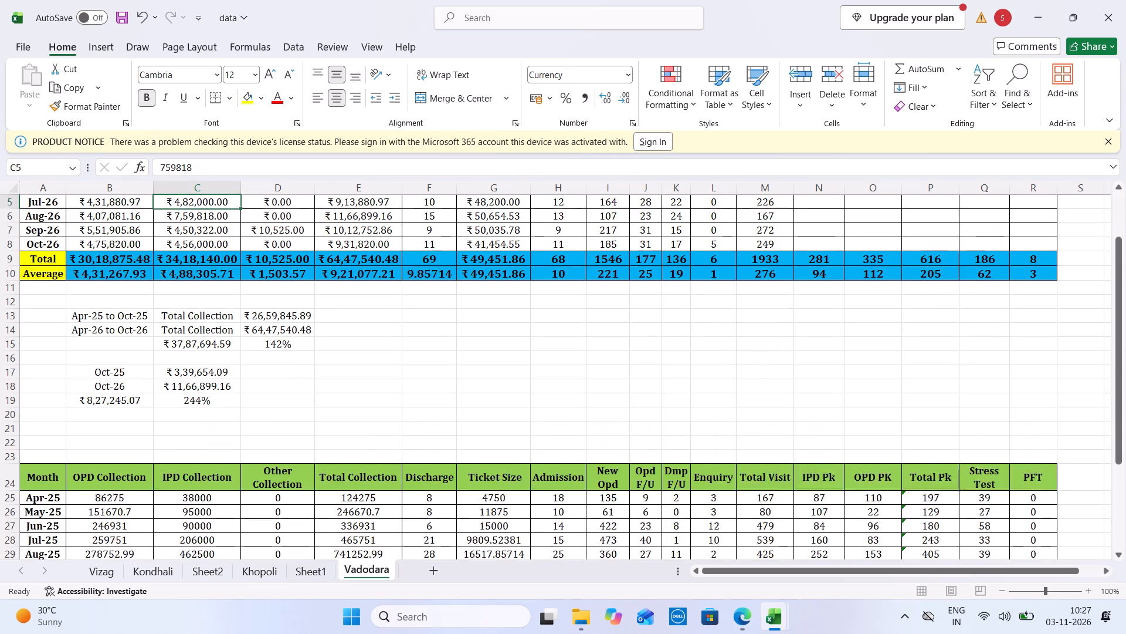
{"action": "left_click", "coordinate": [207, 424]}
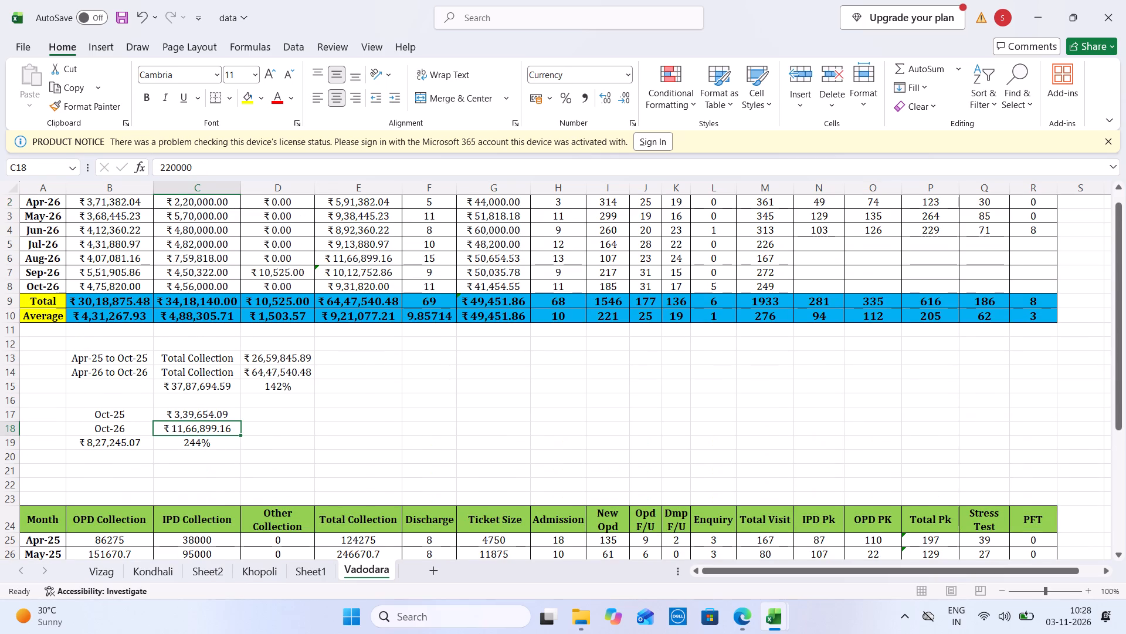
{"action": "key", "text": "equal"}
{"action": "left_click", "coordinate": [376, 287]}
{"action": "key", "text": "Return"}
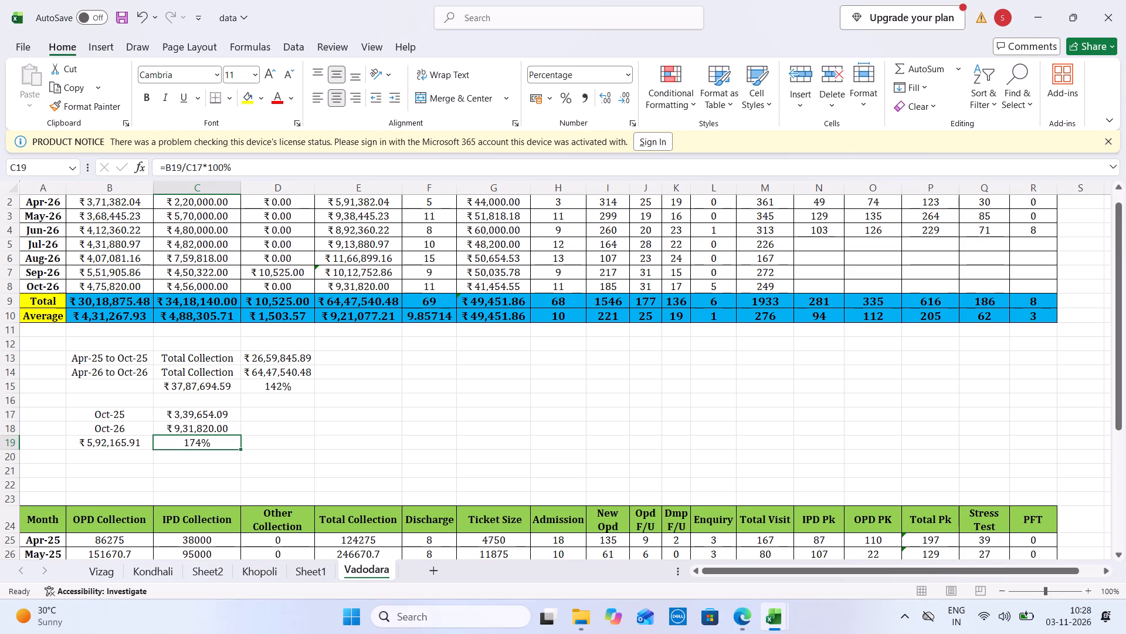
{"action": "key", "text": "ctrl+s"}
{"action": "key", "text": "ctrl+s"}
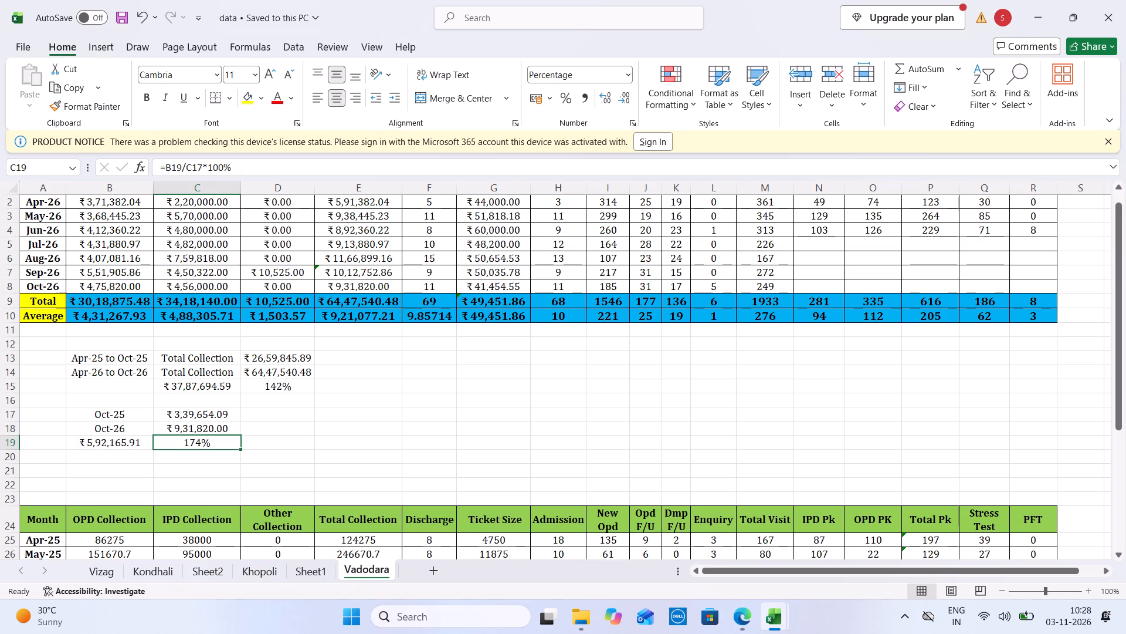
Select the 2026 monthly table from the Month header across to Total Visit, down through the Total row.
{"action": "key", "text": "Up"}
{"action": "key", "text": "Up"}
{"action": "key", "text": "Up"}
{"action": "key", "text": "Up"}
{"action": "key", "text": "Up"}
{"action": "key", "text": "Up"}
{"action": "key", "text": "Up"}
{"action": "key", "text": "Up"}
{"action": "key", "text": "Up"}
{"action": "key", "text": "Up"}
{"action": "key", "text": "Up"}
{"action": "key", "text": "Up"}
{"action": "key", "text": "Up"}
{"action": "key", "text": "Up"}
{"action": "key", "text": "Up"}
{"action": "key", "text": "Up"}
{"action": "key", "text": "Up"}
{"action": "key", "text": "Up"}
{"action": "key", "text": "Up"}
{"action": "key", "text": "Up"}
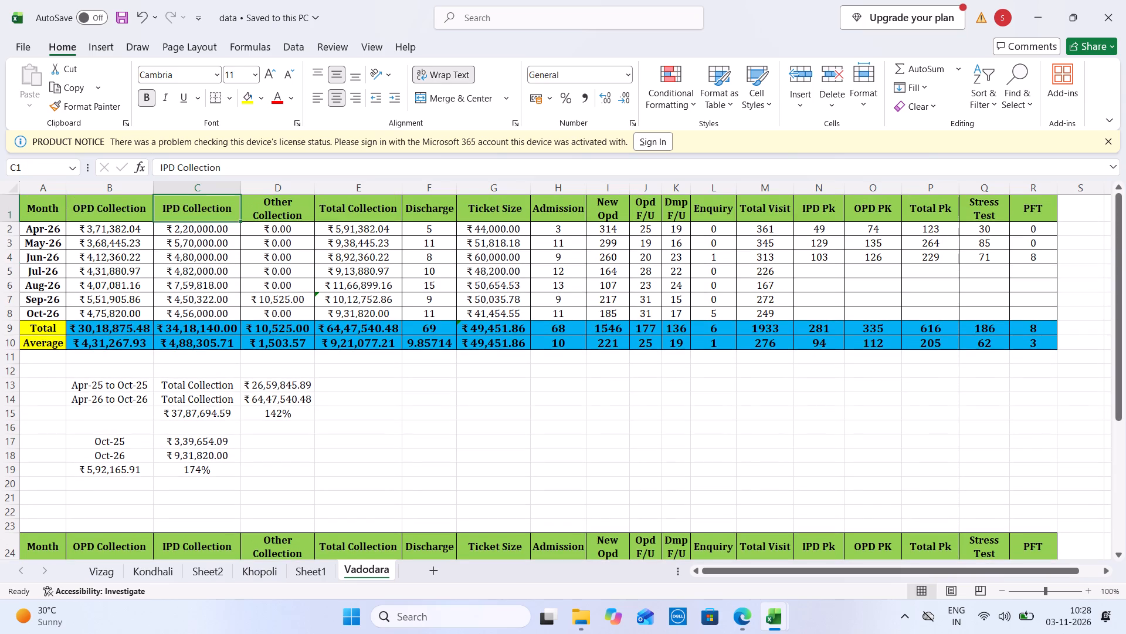
{"action": "left_click_drag", "start_coordinate": [41, 212], "coordinate": [744, 330]}
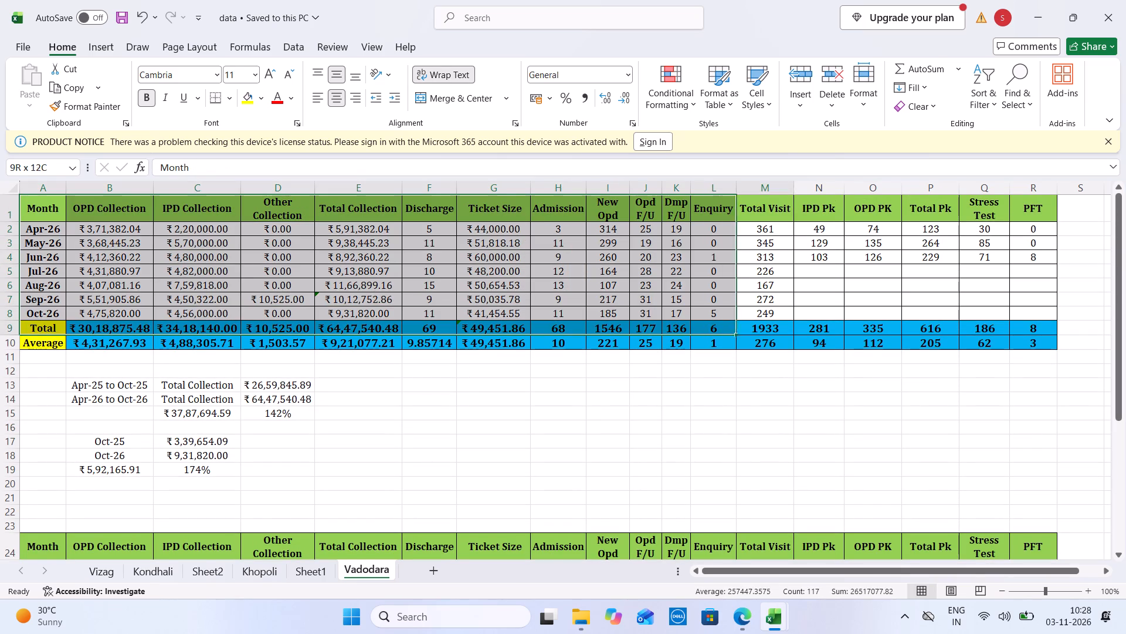